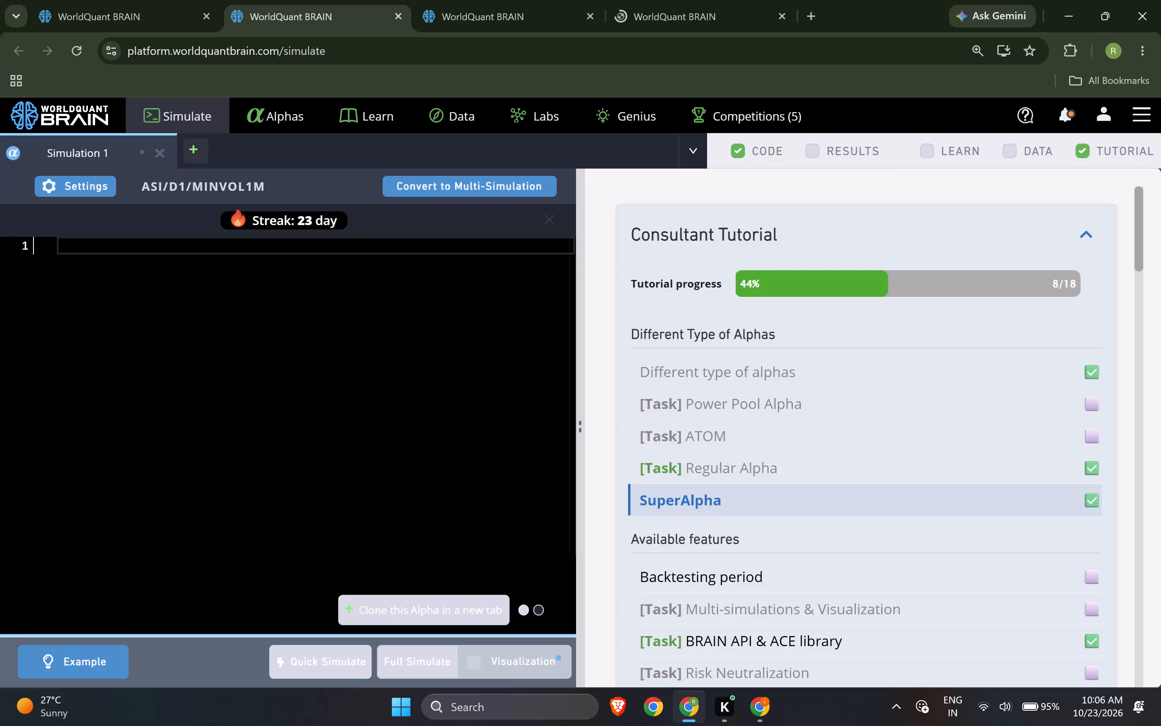
In the Analyst datasets list for ASI, delay 1, MINVOL1M, sort the datasets by alpha count in descending order.
click(646, 6)
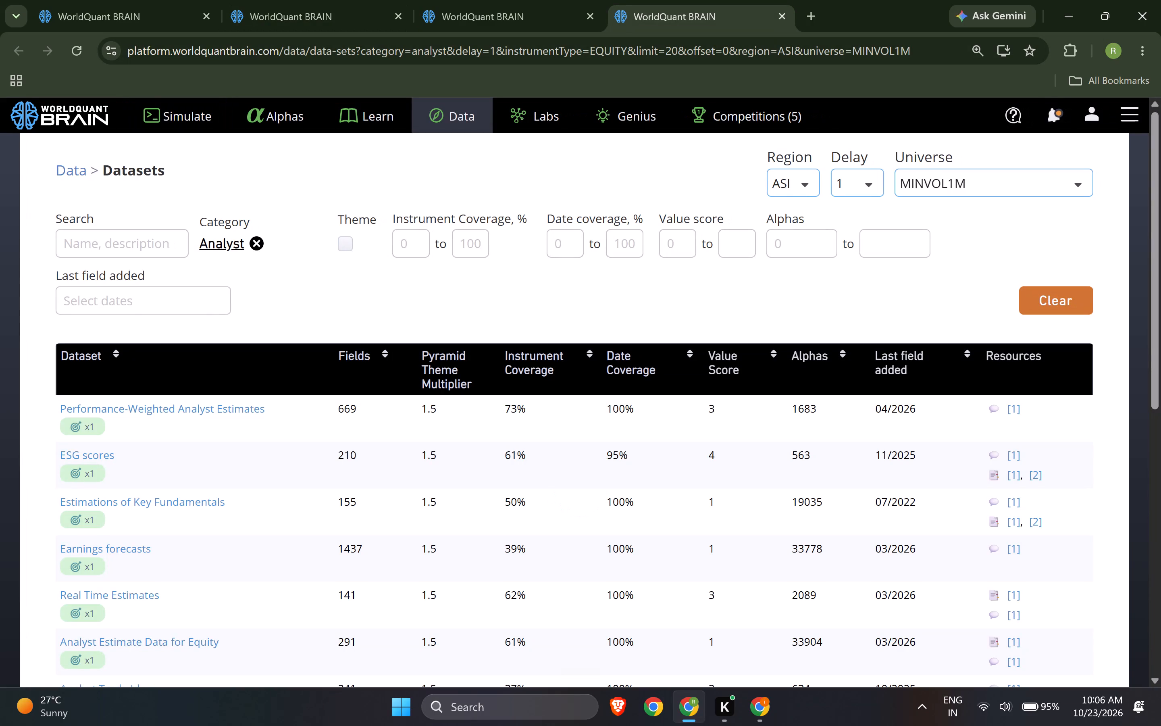
click(818, 363)
click(818, 360)
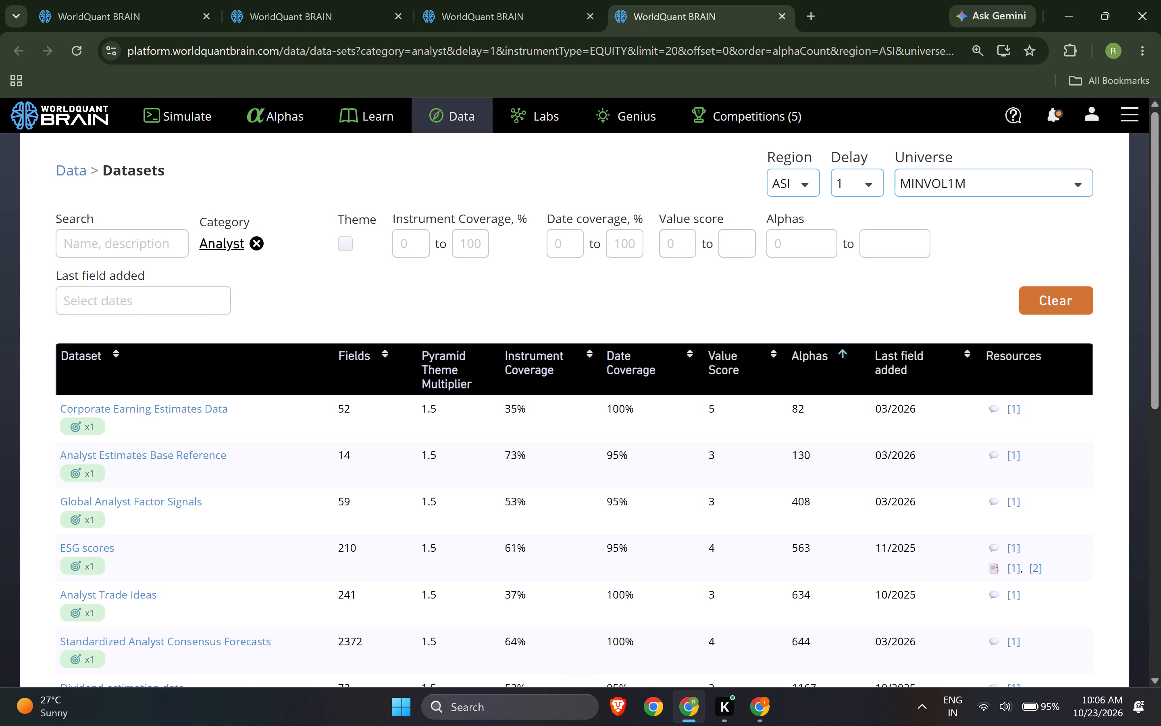
click(819, 351)
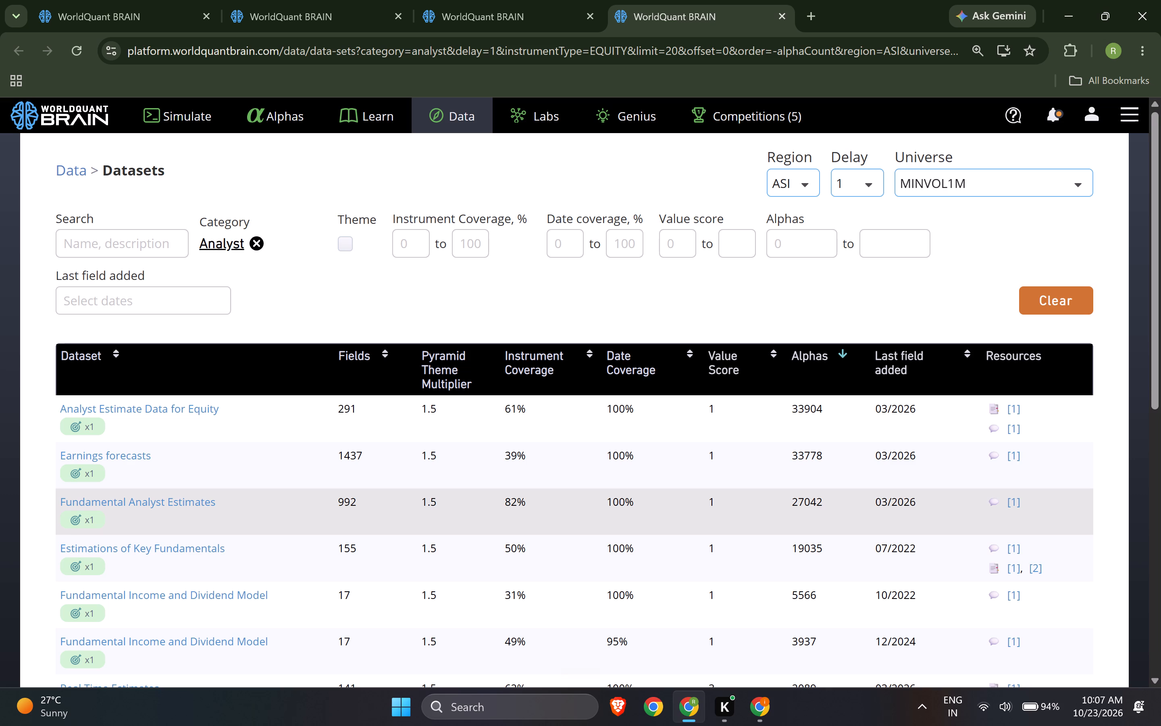
Open the Estimations of Key Fundamentals dataset and sort its fields by alpha count in descending order.
scroll(173, 565, down, 2)
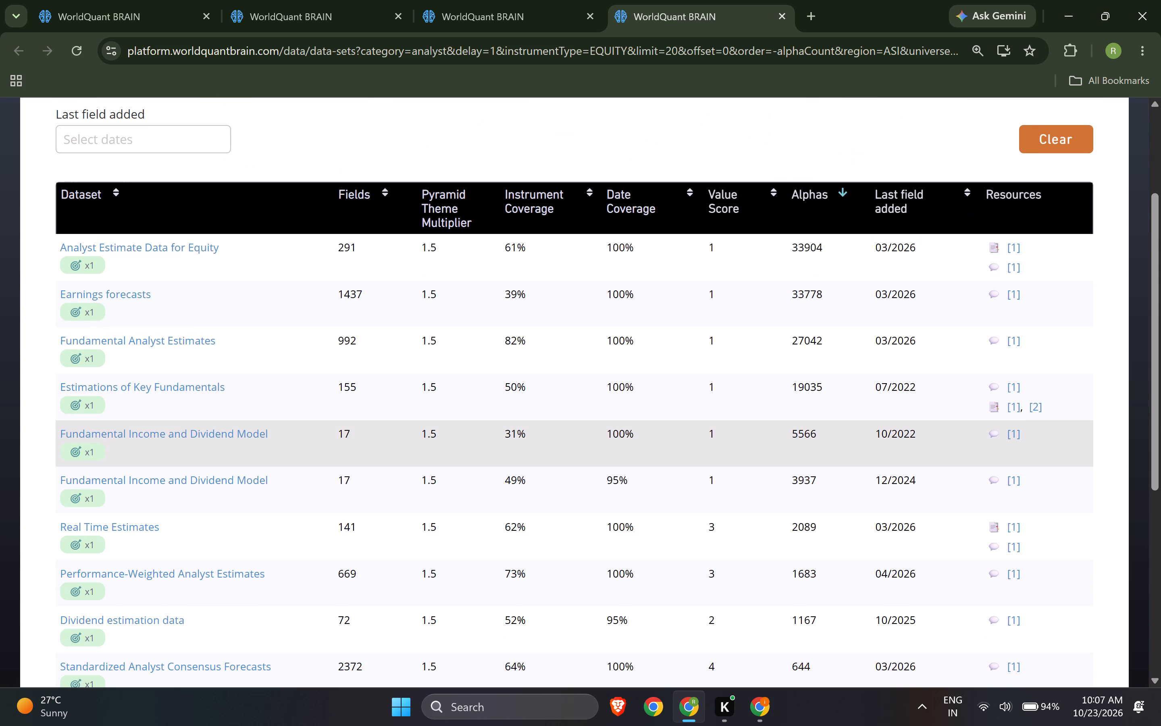
click(289, 404)
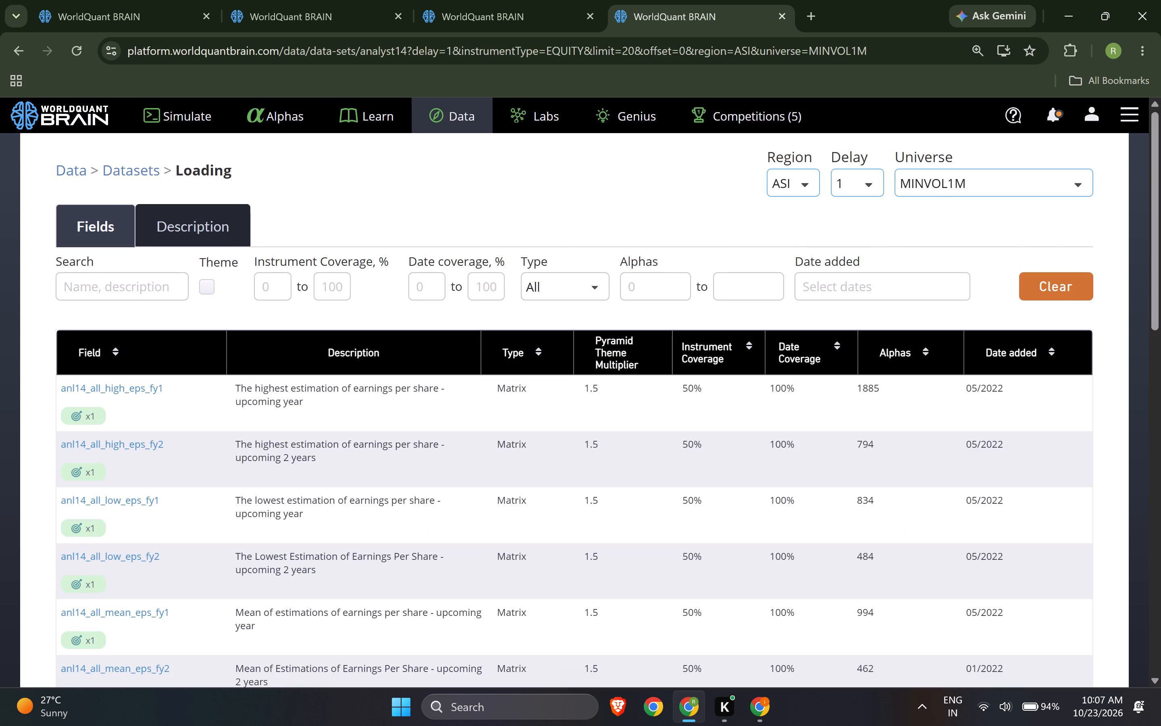
click(916, 346)
click(916, 353)
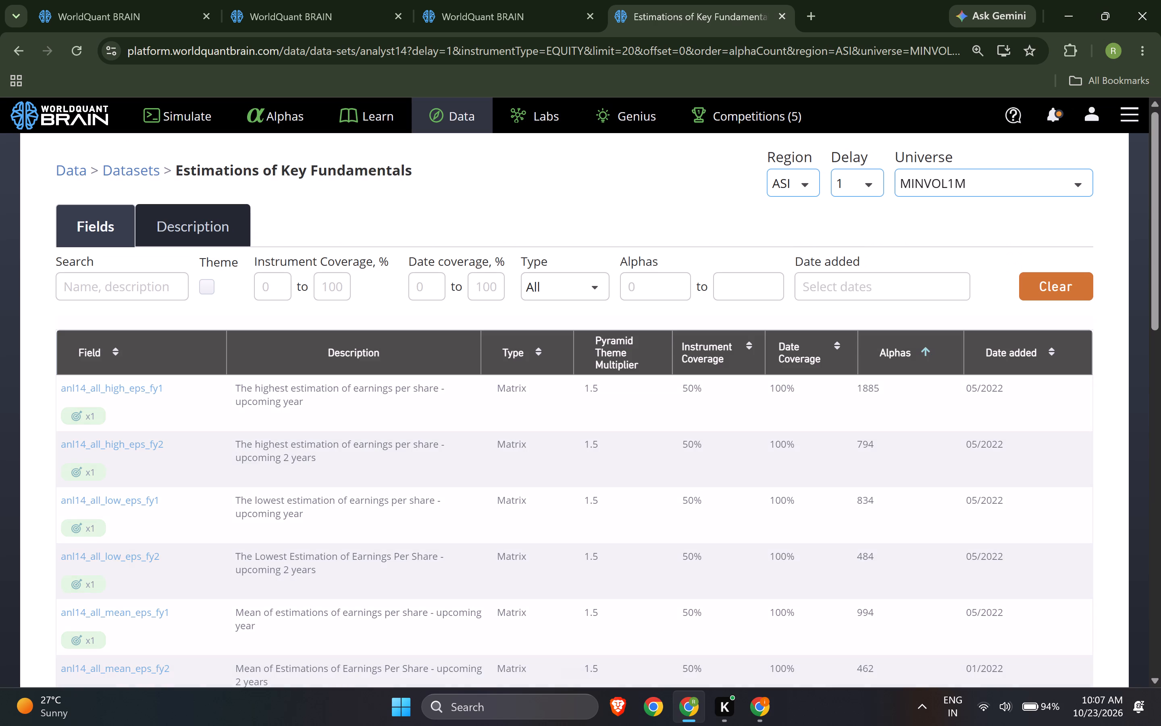
click(916, 353)
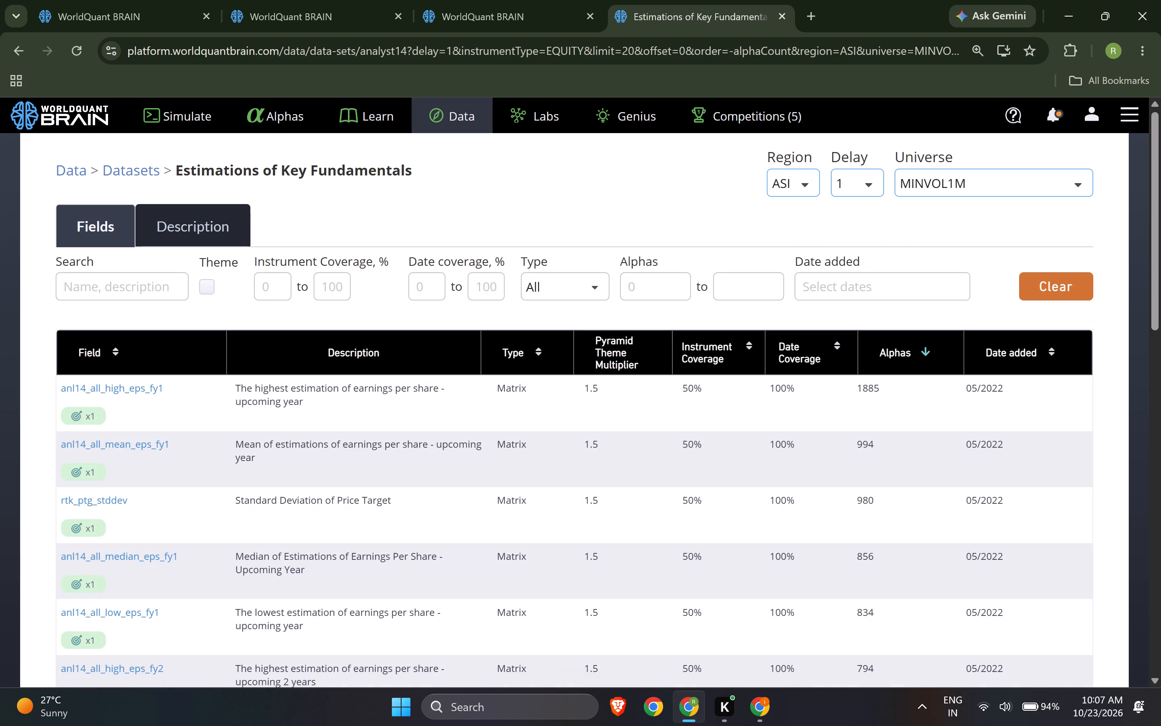
Copy the field name anl14_all_high_eps_fy1.
click(180, 384)
Close the first WorldQuant BRAIN browser tab, leaving the empty simulation page as the active one.
click(133, 0)
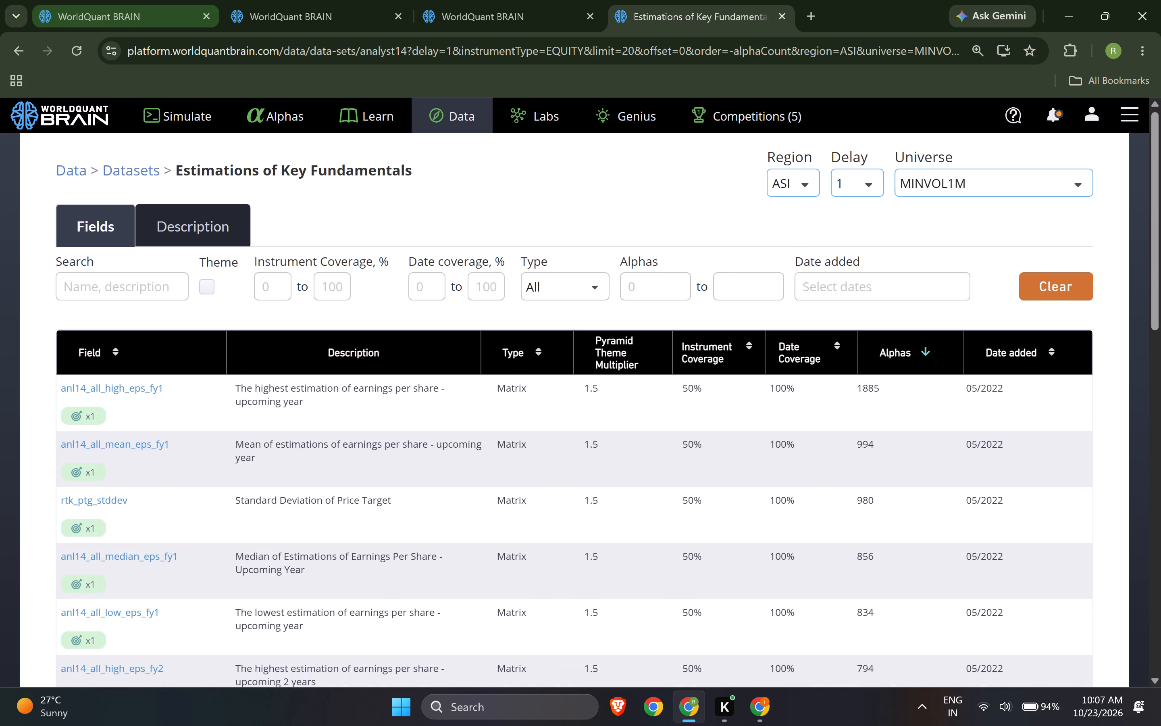
click(206, 15)
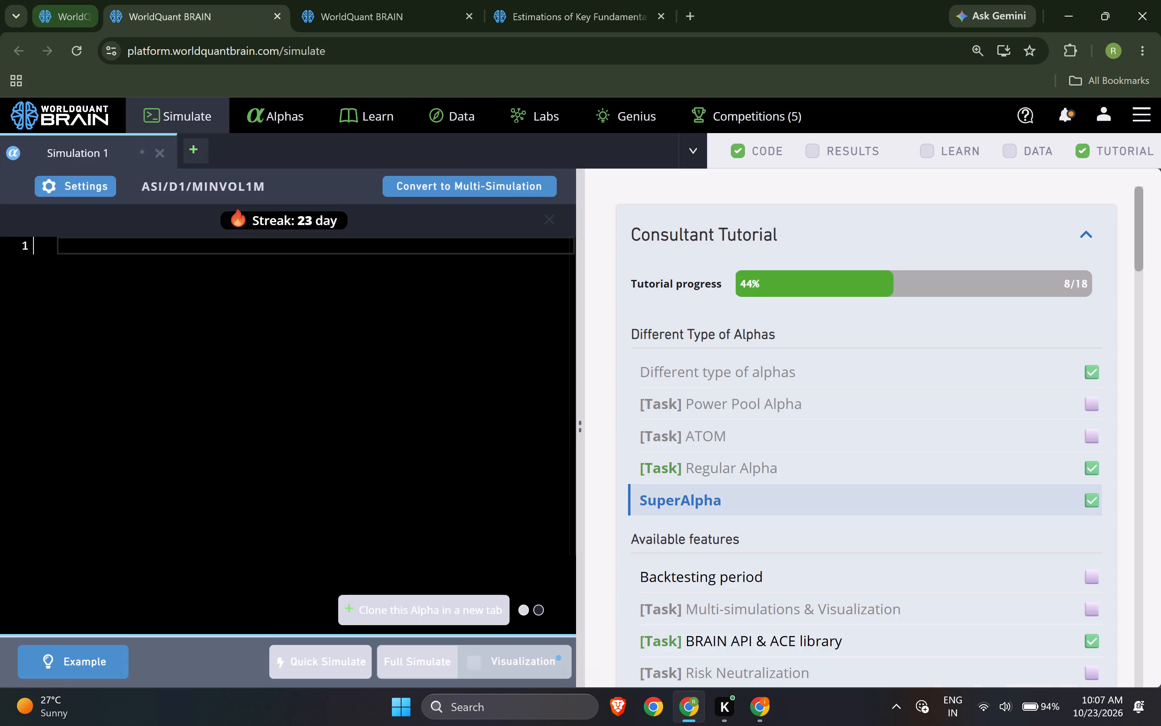
Write the alpha rank(ts_rank(anl14_all_high_eps_fy1, 120)) in Simulation 1 and start its full simulation.
click(221, 313)
text(rank()
text(ts)
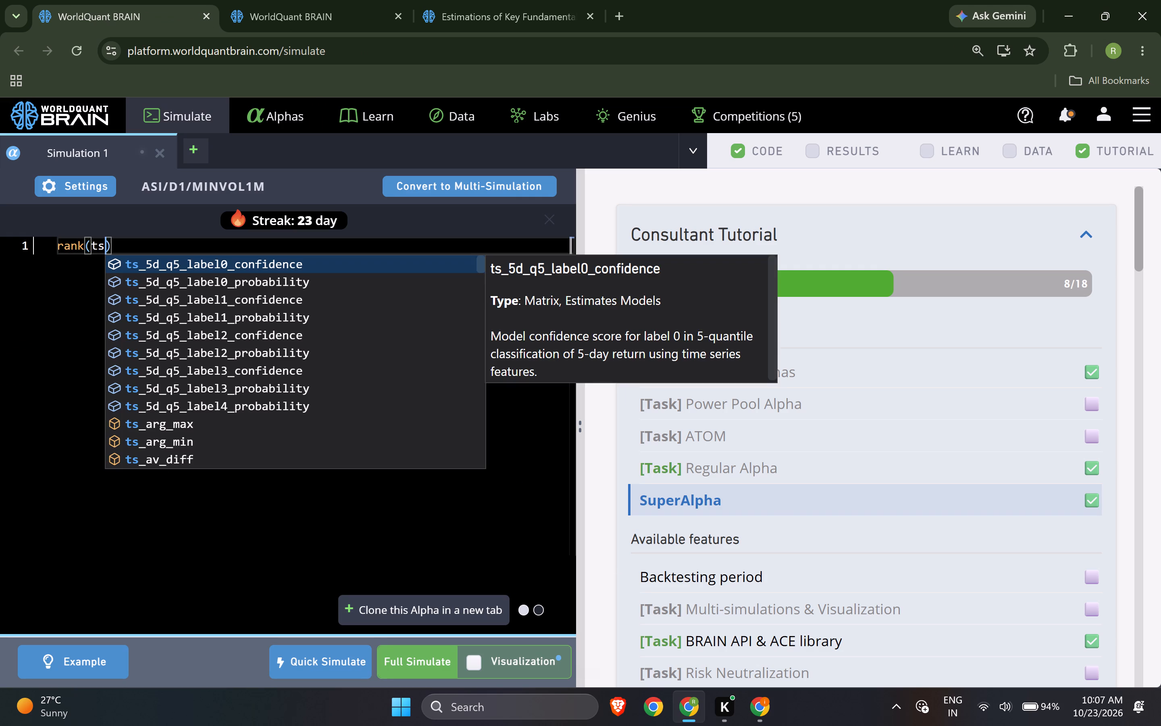
click(585, 0)
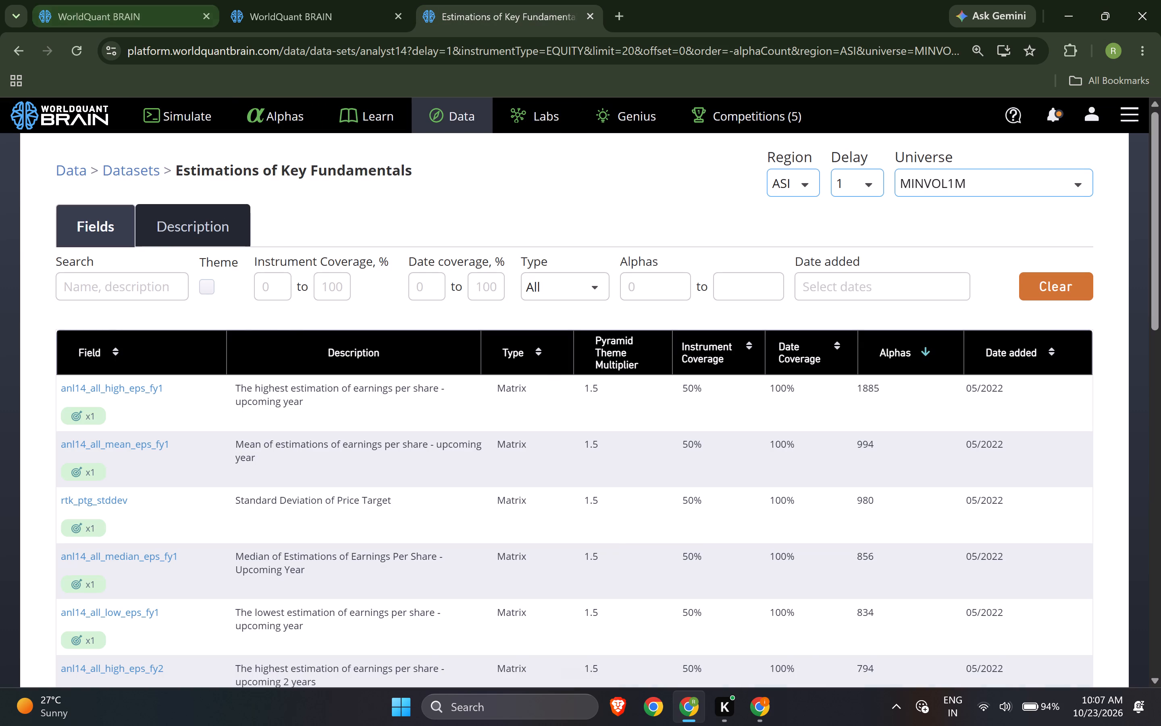
click(79, 0)
text(_rank()
key(ctrl+v)
text(, 120)
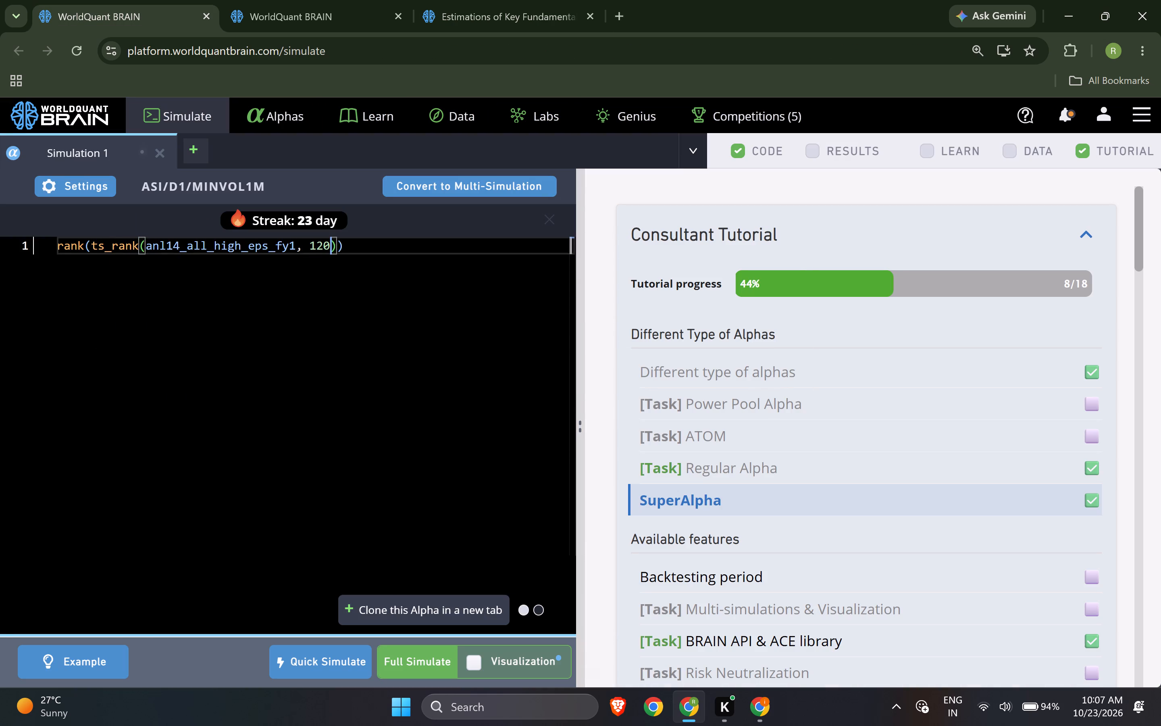
click(405, 663)
Clone the alpha into a new simulation, replace ts_rank with ts_scale, and start the full simulation.
click(423, 615)
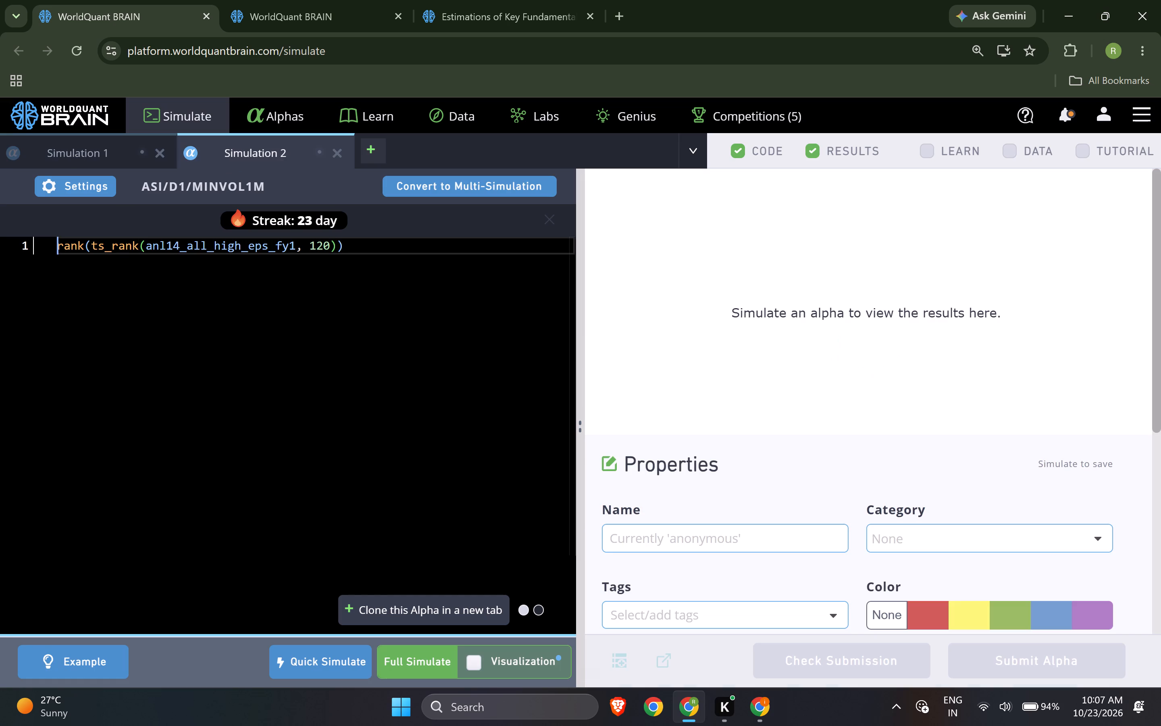
double_click(123, 243)
text(ts_a)
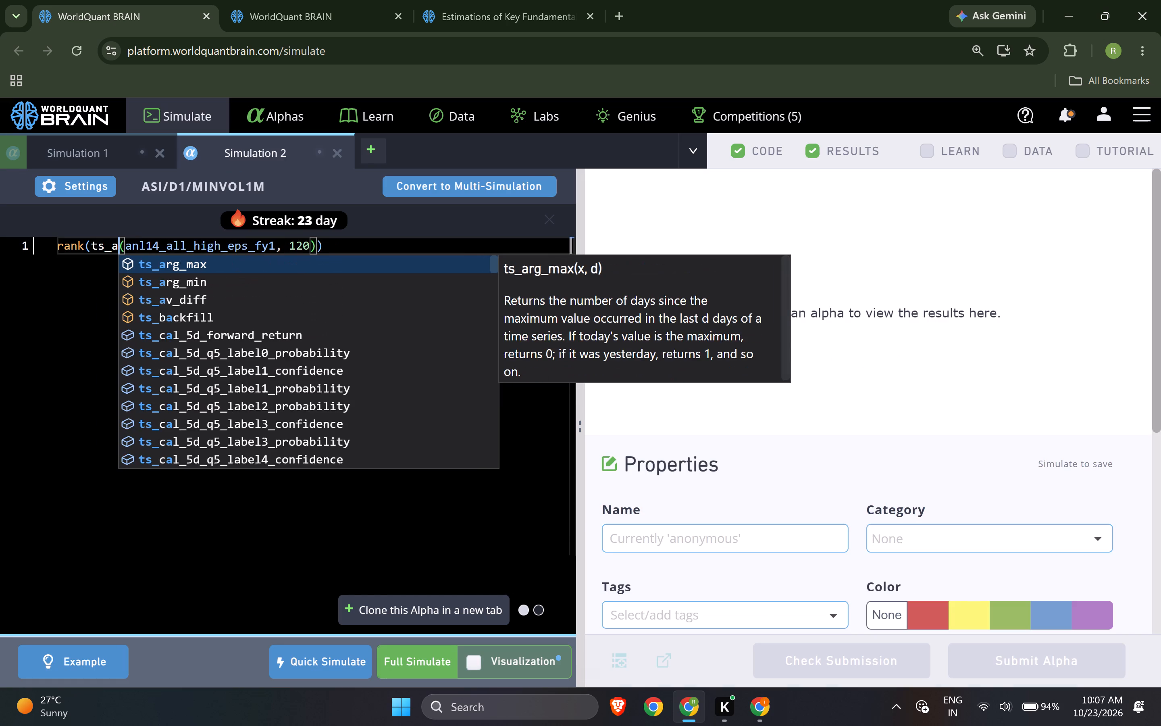
key(BackSpace)
text(sa)
key(Return)
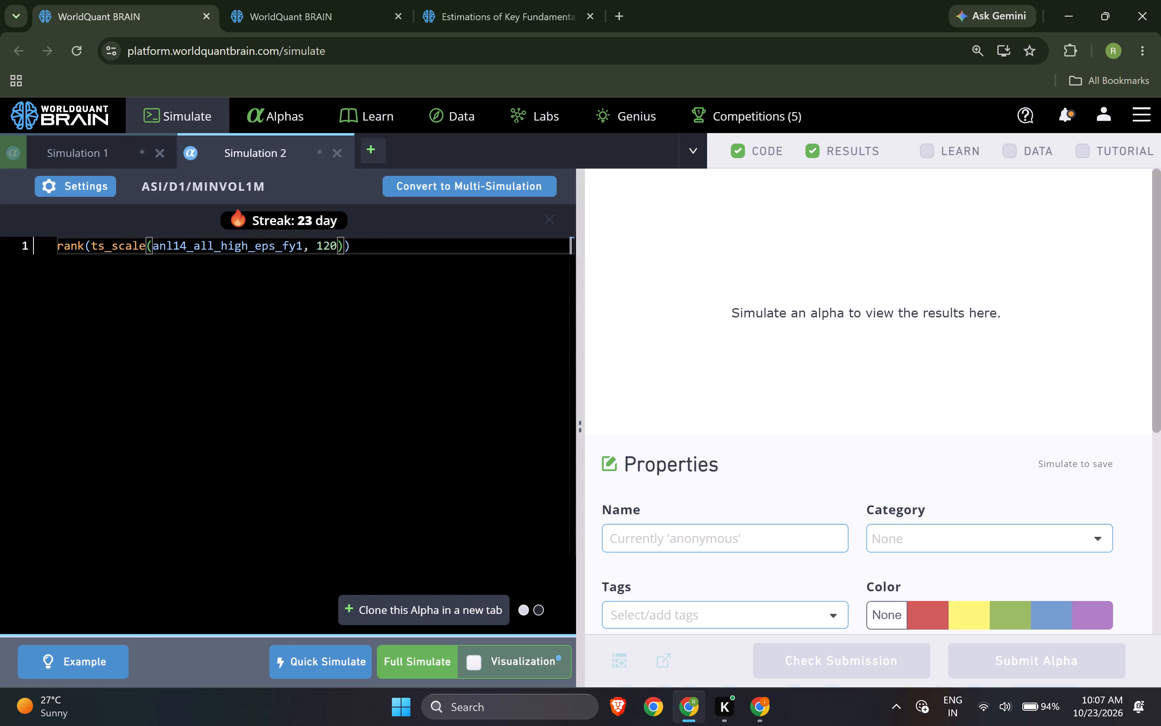
click(406, 668)
Clone the ts_scale alpha into a new simulation, change the operator to ts_backfill, and start the full simulation.
click(444, 617)
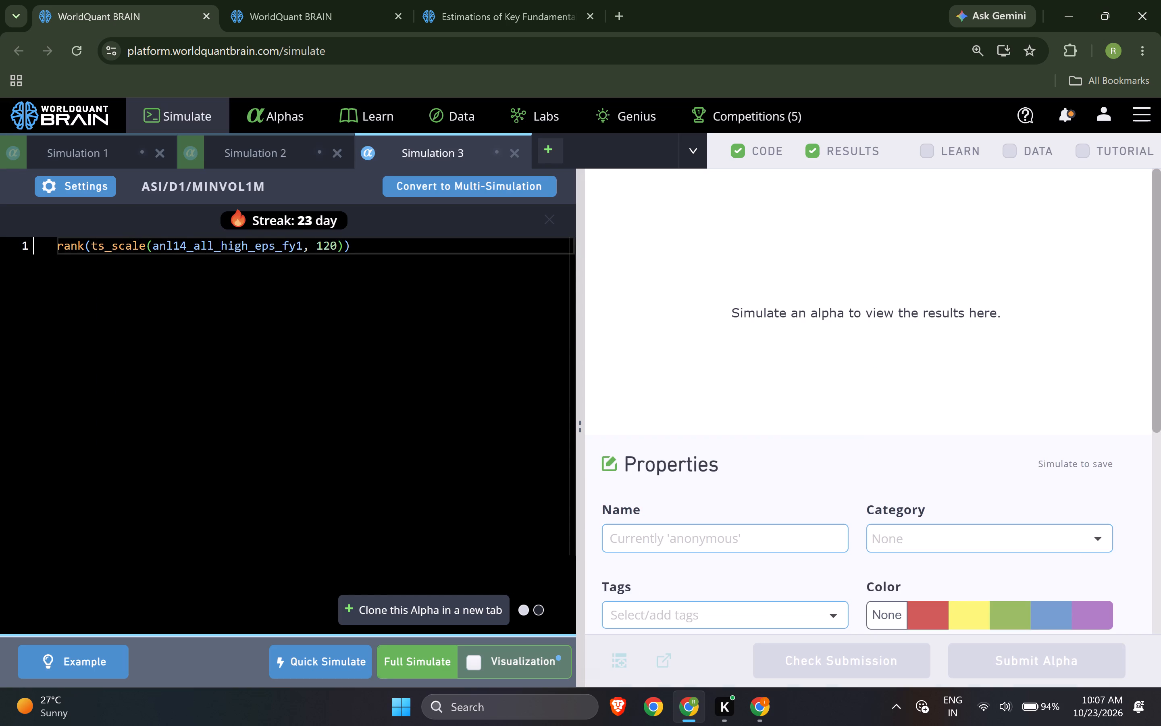
double_click(132, 252)
text(ts_back)
key(Return)
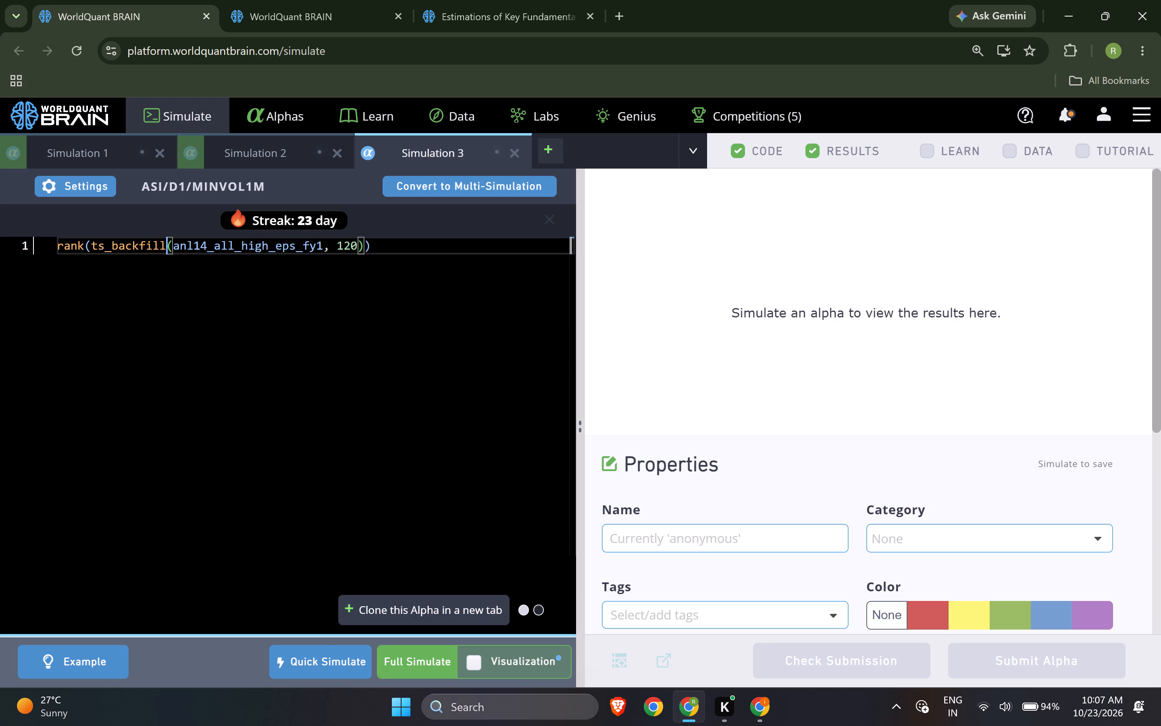
click(436, 662)
Clone the ts_backfill alpha into a new simulation, change the operator to ts_arg_max, and start the full simulation.
click(445, 607)
click(145, 254)
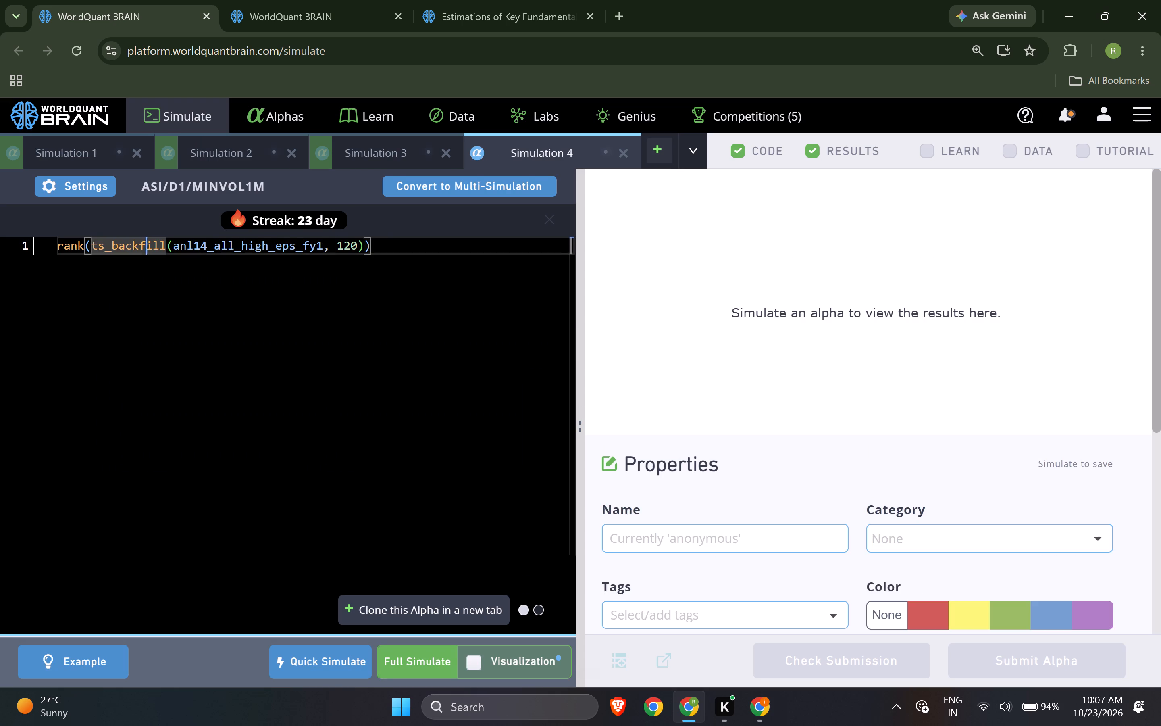
double_click(146, 253)
text(ts_arg)
key(Return)
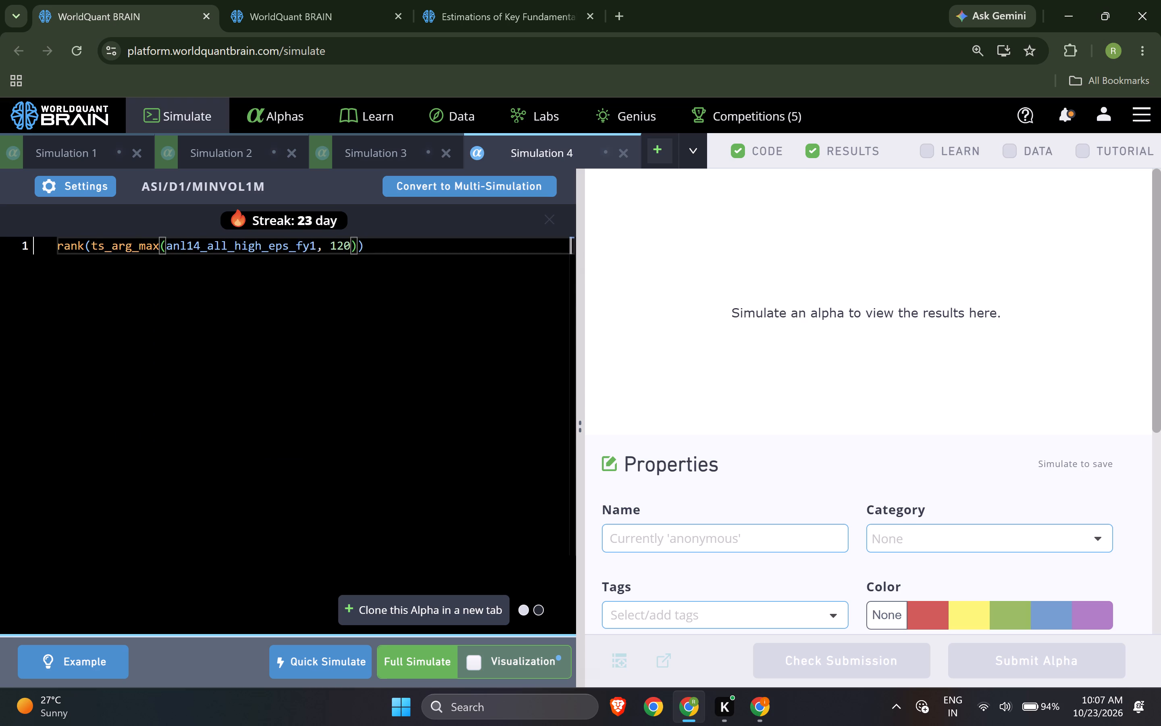
click(428, 645)
click(436, 669)
Clone the ts_arg_max alpha into a new simulation, change the operator to ts_arg_min, and start the full simulation.
click(440, 615)
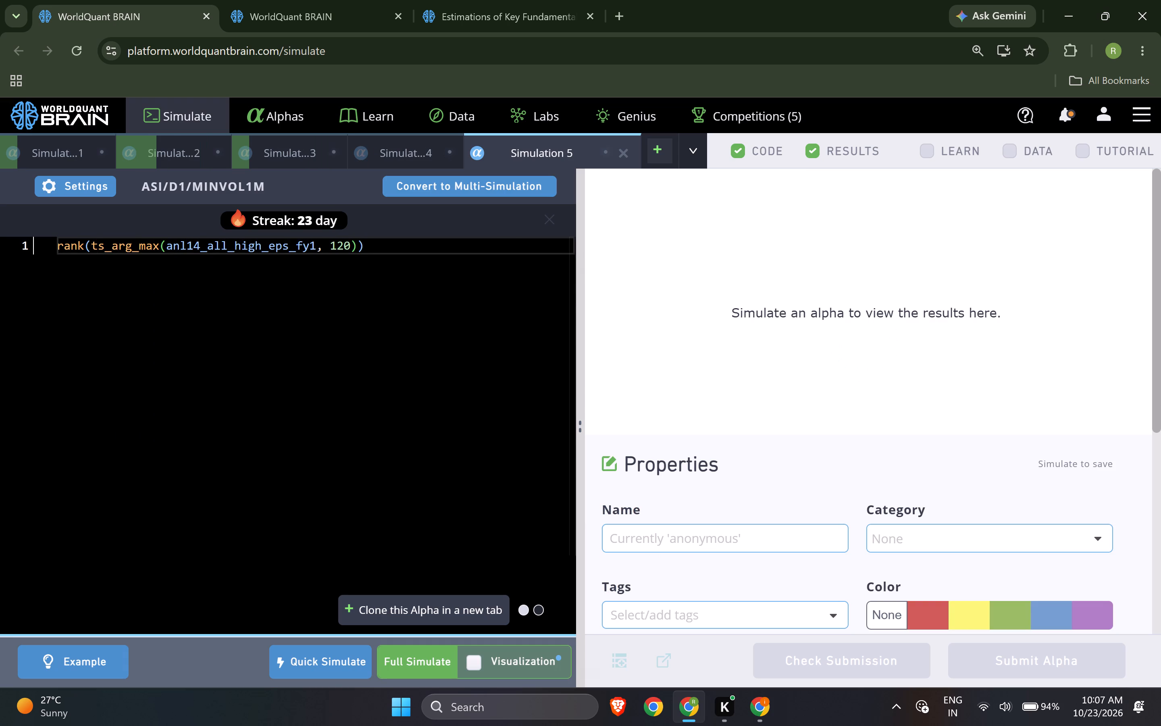
click(162, 242)
key(BackSpace)
key(BackSpace)
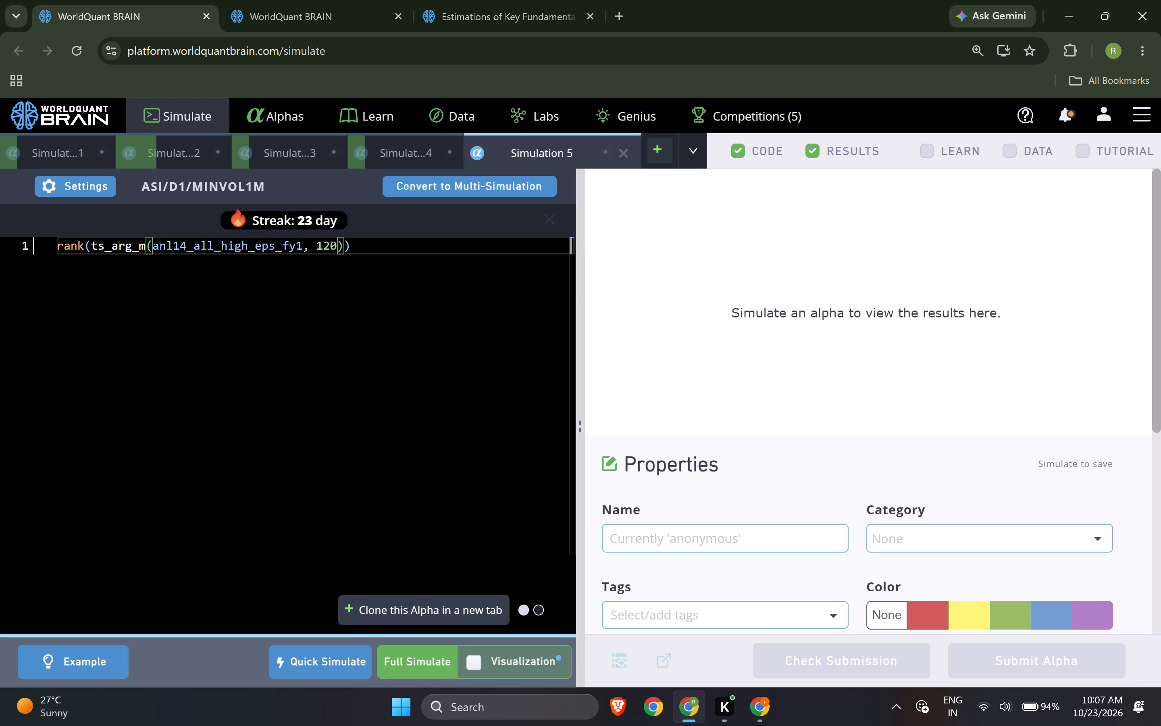
text(in)
key(Return)
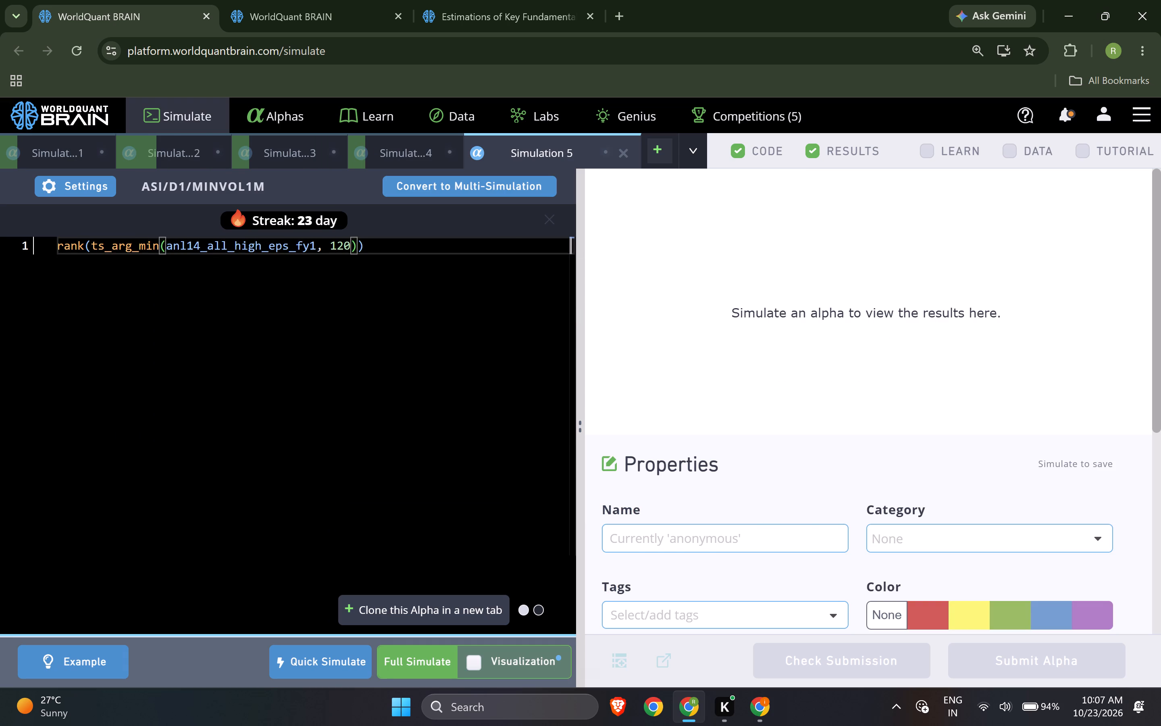
click(408, 668)
Clone the ts_arg_min alpha into a new simulation, change the operator to ts_av_diff, and start the full simulation.
click(428, 624)
double_click(136, 246)
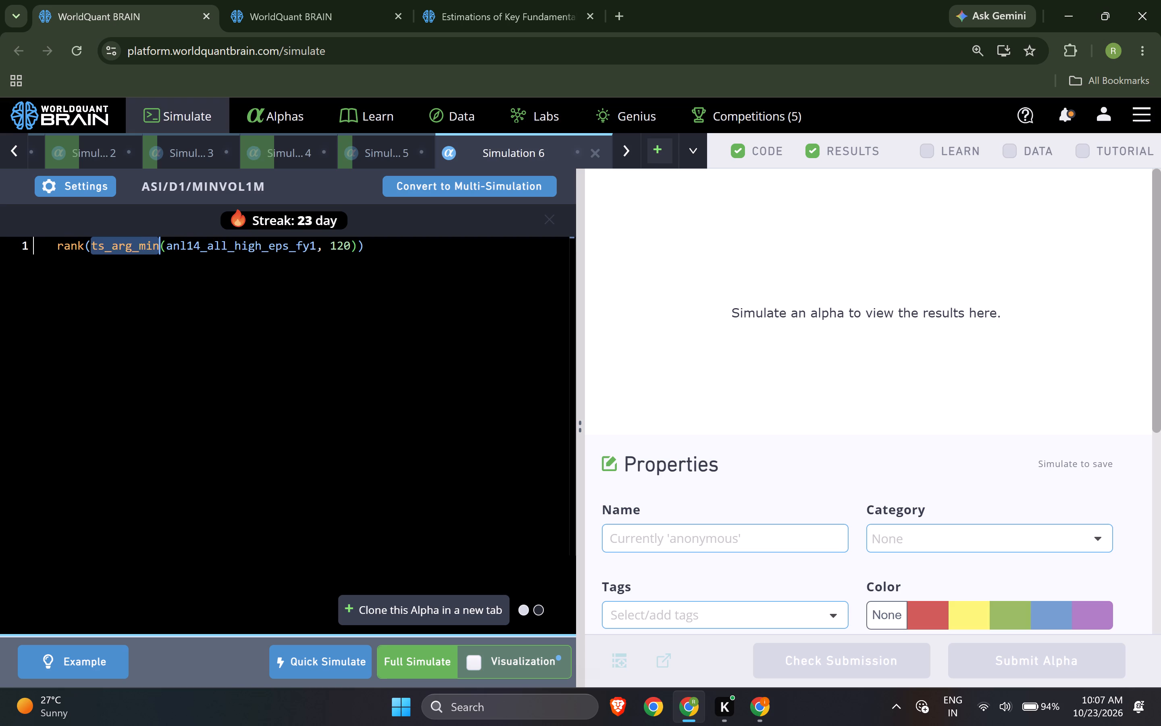
text(tys_av)
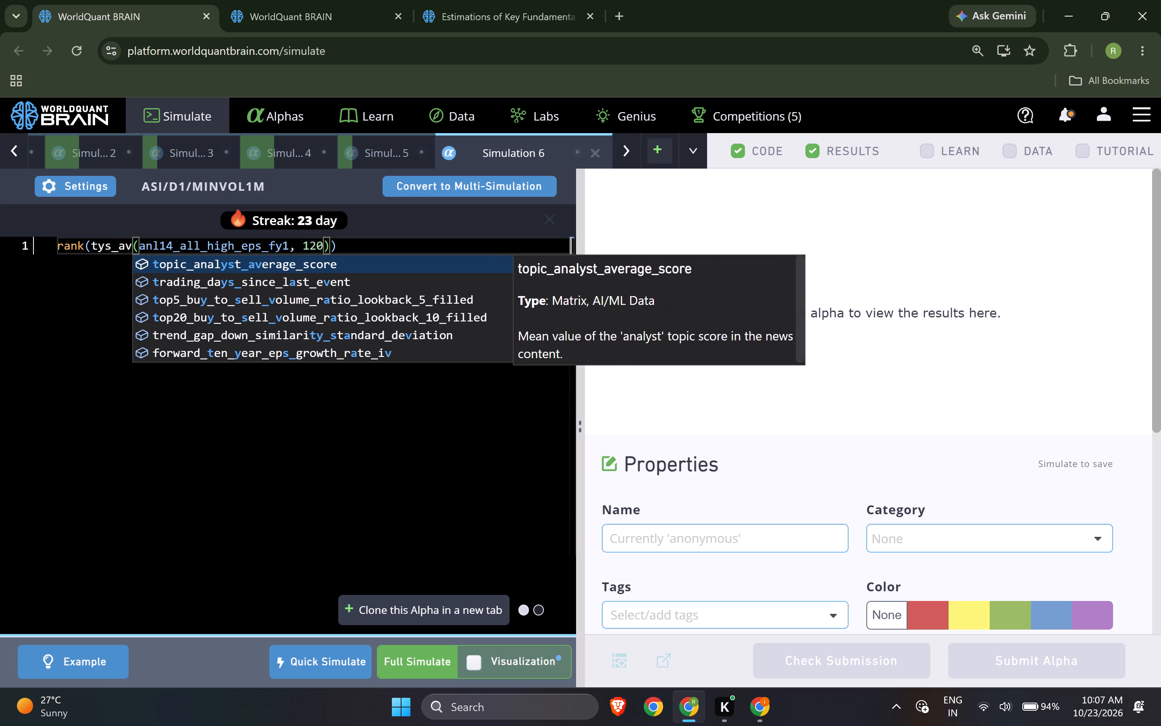
key(BackSpace)
key(BackSpace)
key(BackSpace)
key(BackSpace)
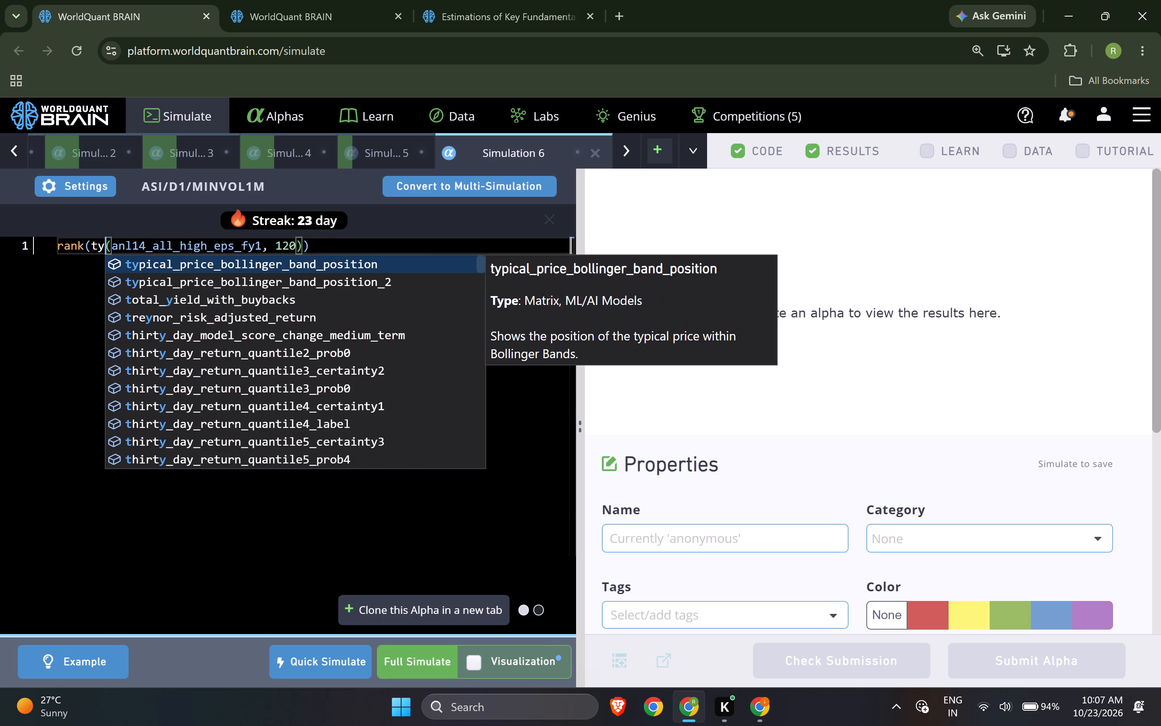
key(BackSpace)
text(s_av)
key(Return)
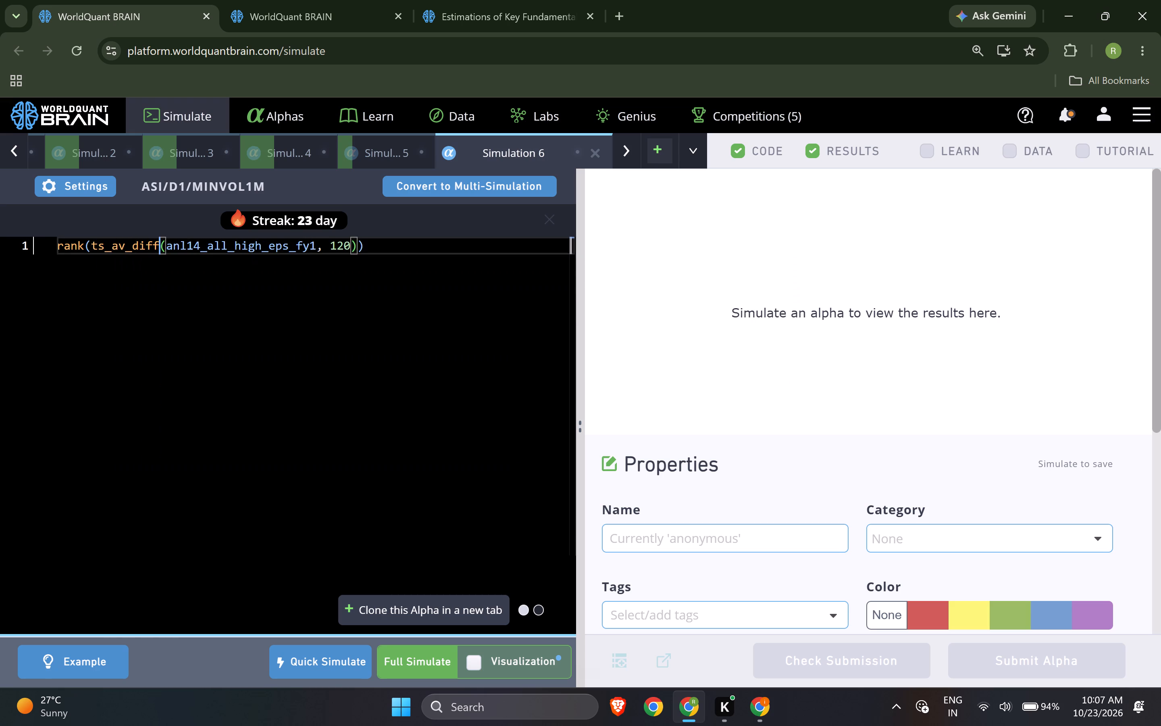
click(435, 653)
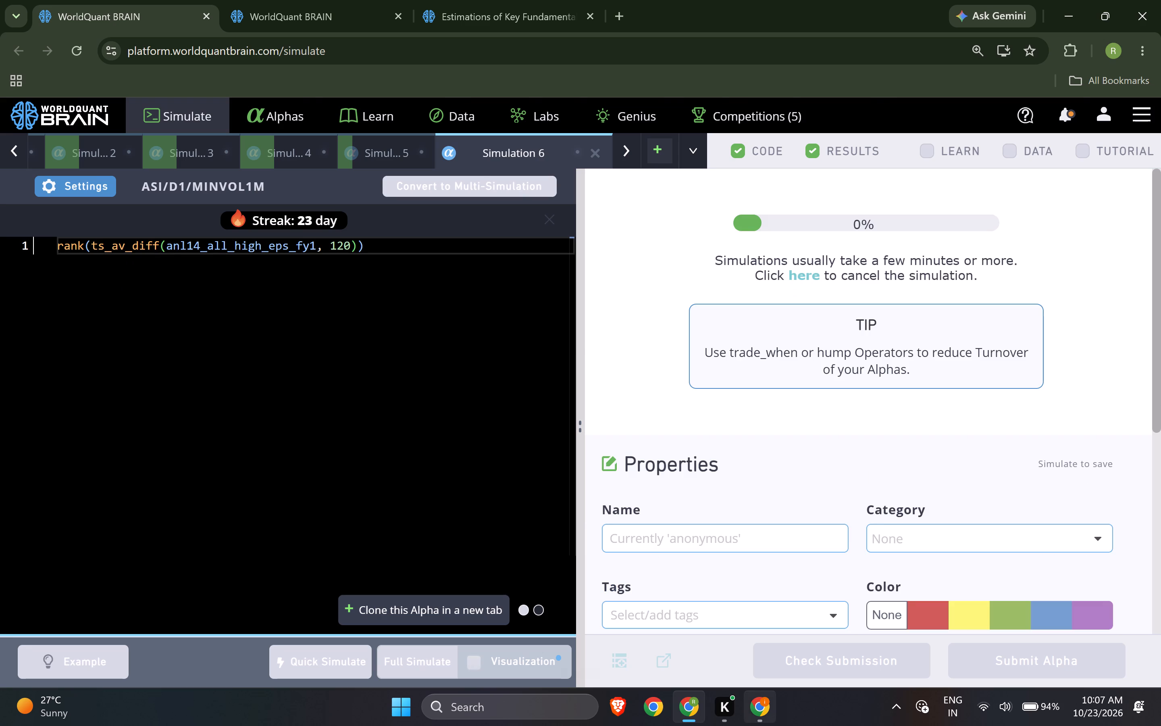
Switch to the other Chrome window, open the Challenge - India leaderboard, dismiss the error banner, and examine the standings.
click(759, 712)
click(1057, 288)
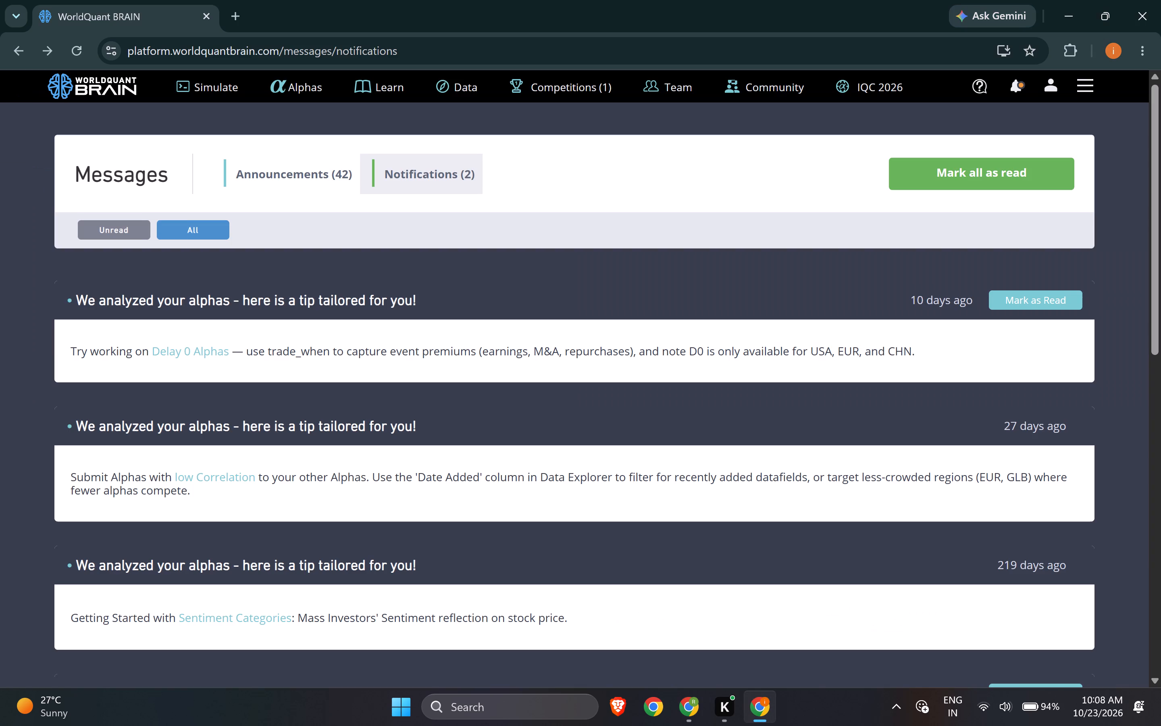
click(1050, 289)
click(598, 90)
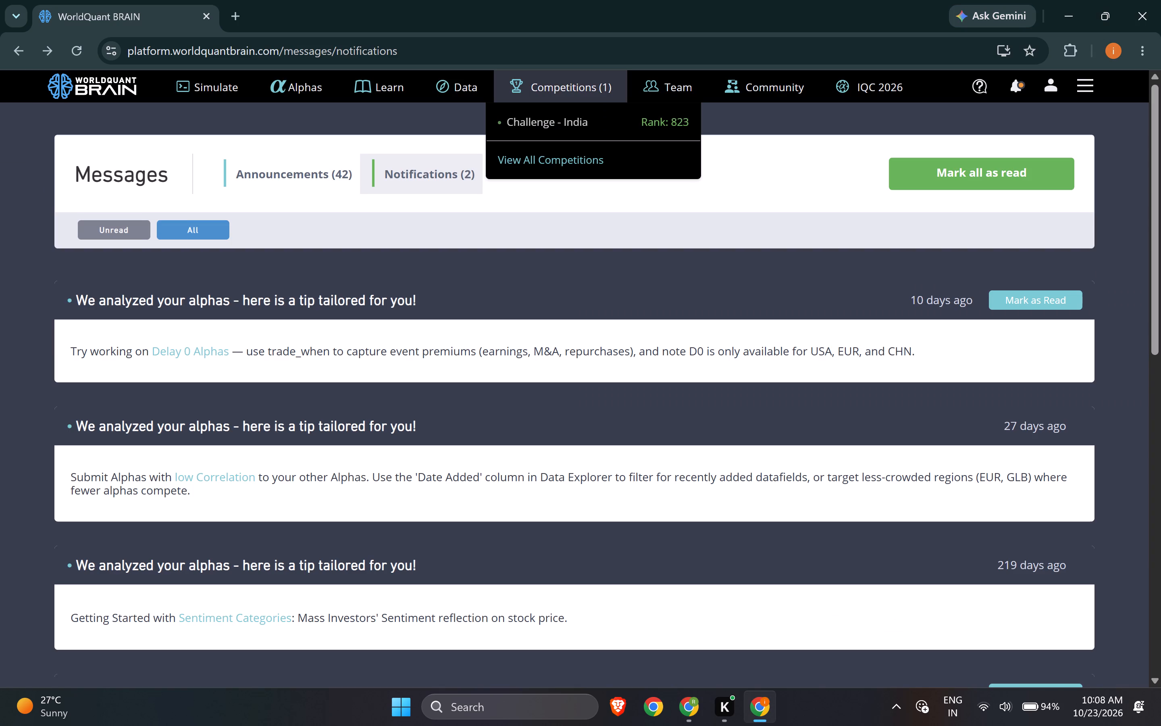
click(583, 122)
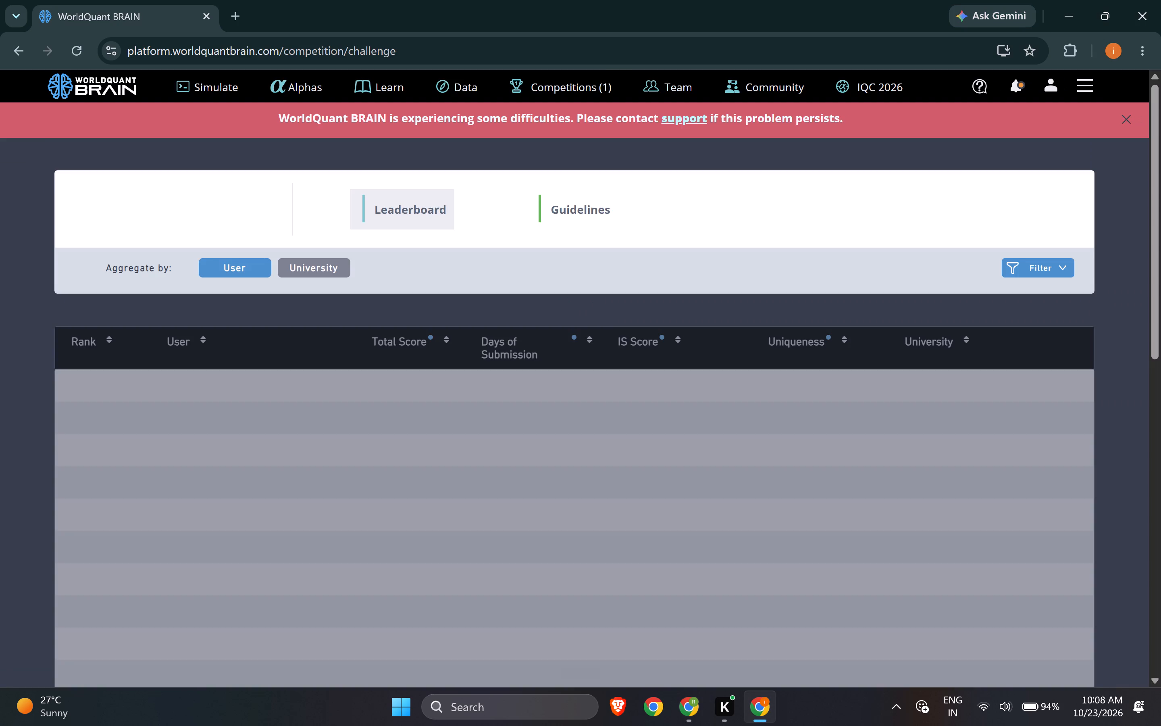
click(1133, 119)
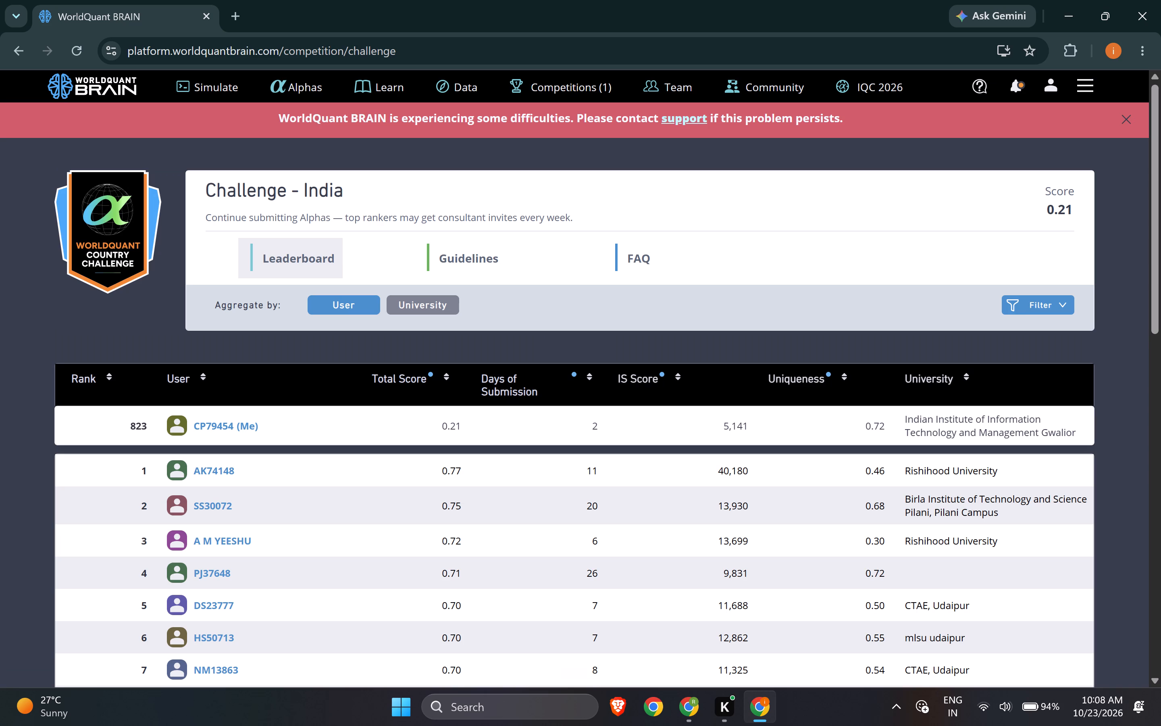
click(1136, 115)
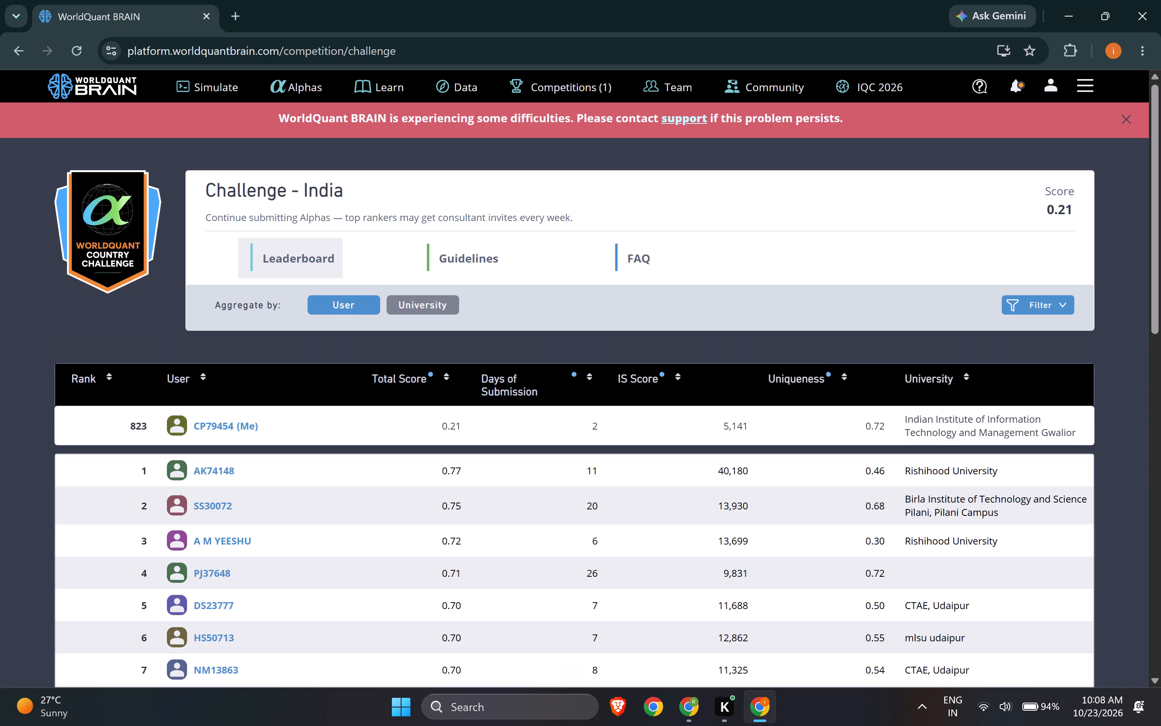
click(1129, 116)
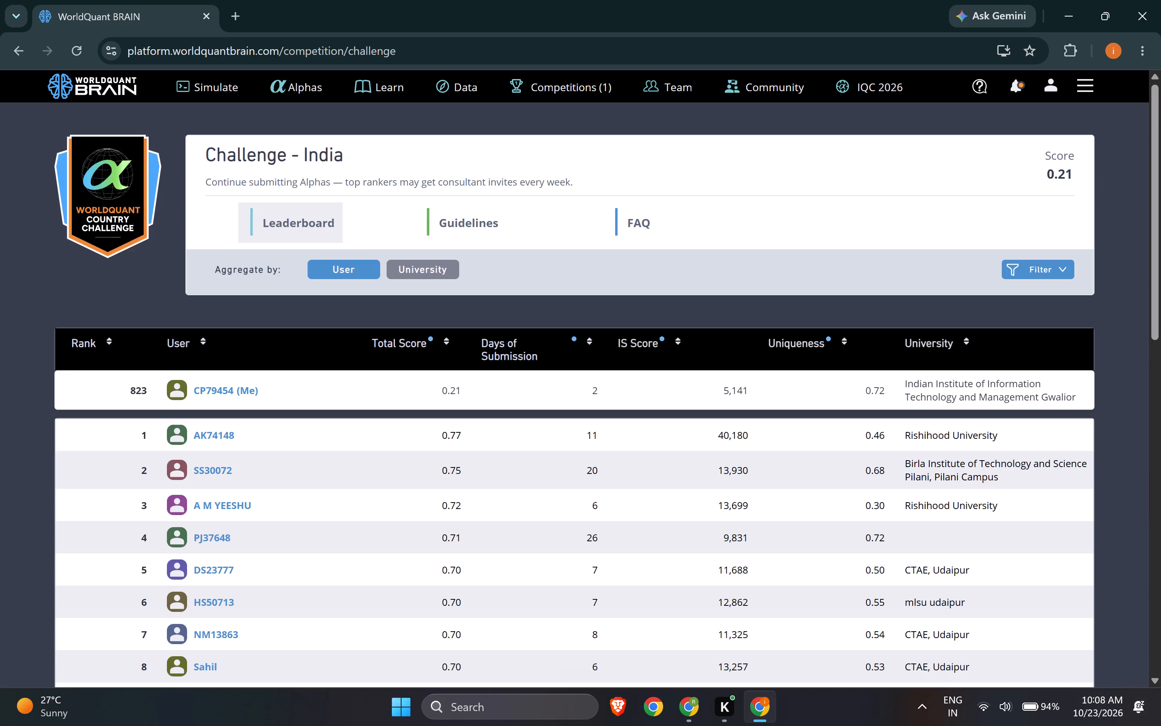
scroll(1091, 164, up, 1)
scroll(1091, 164, down, 1)
scroll(1091, 163, up, 8)
Sign out of the other WorldQuant BRAIN account and close its window.
click(1051, 86)
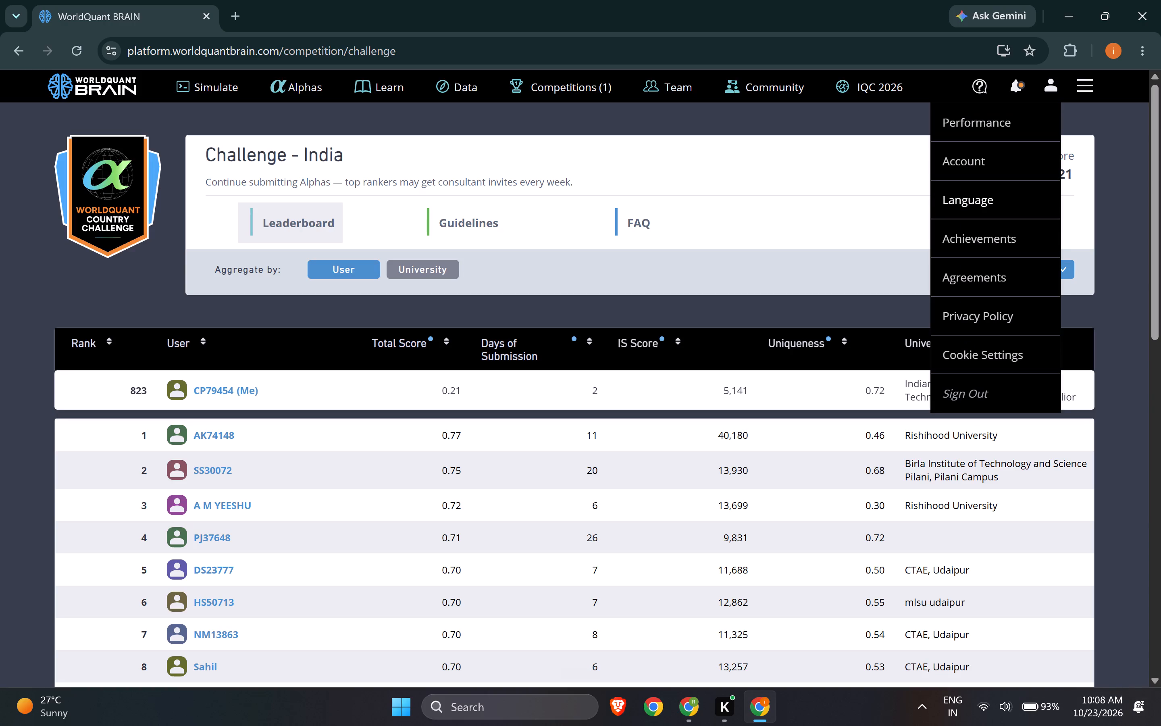
click(984, 383)
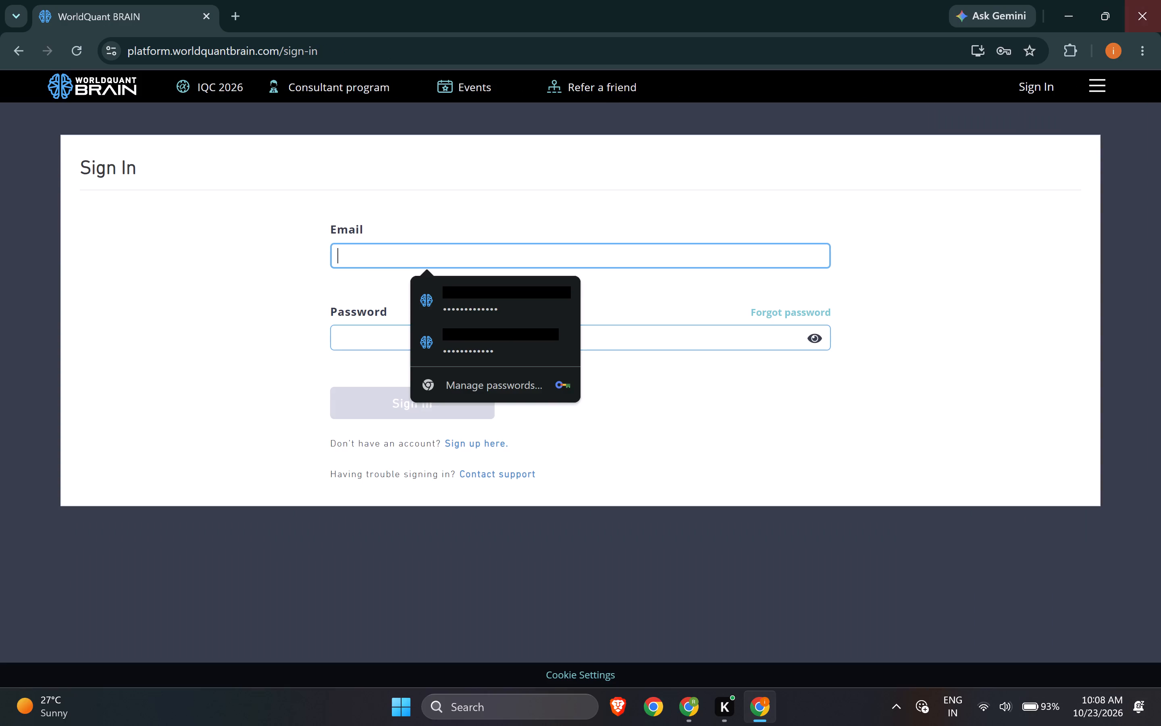
click(1160, 0)
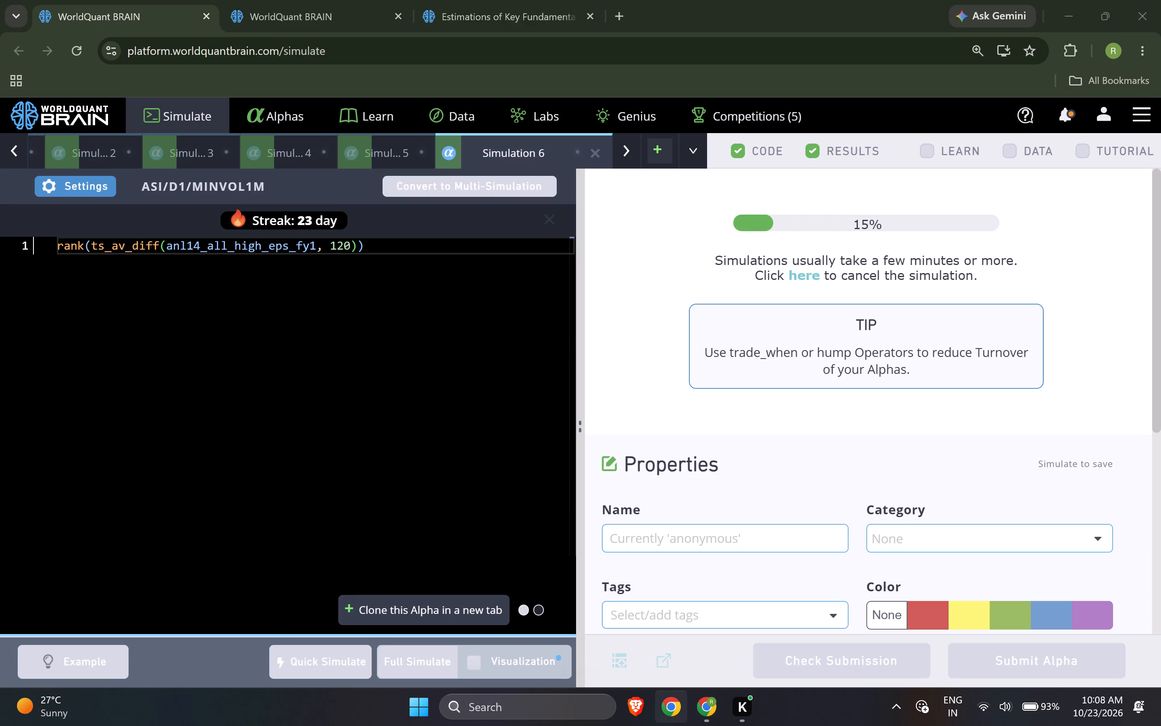
Switch to Brave, open Netflix with the green profile, and resume Enna Vilai: The Price of Dignity from Continue Watching.
click(642, 712)
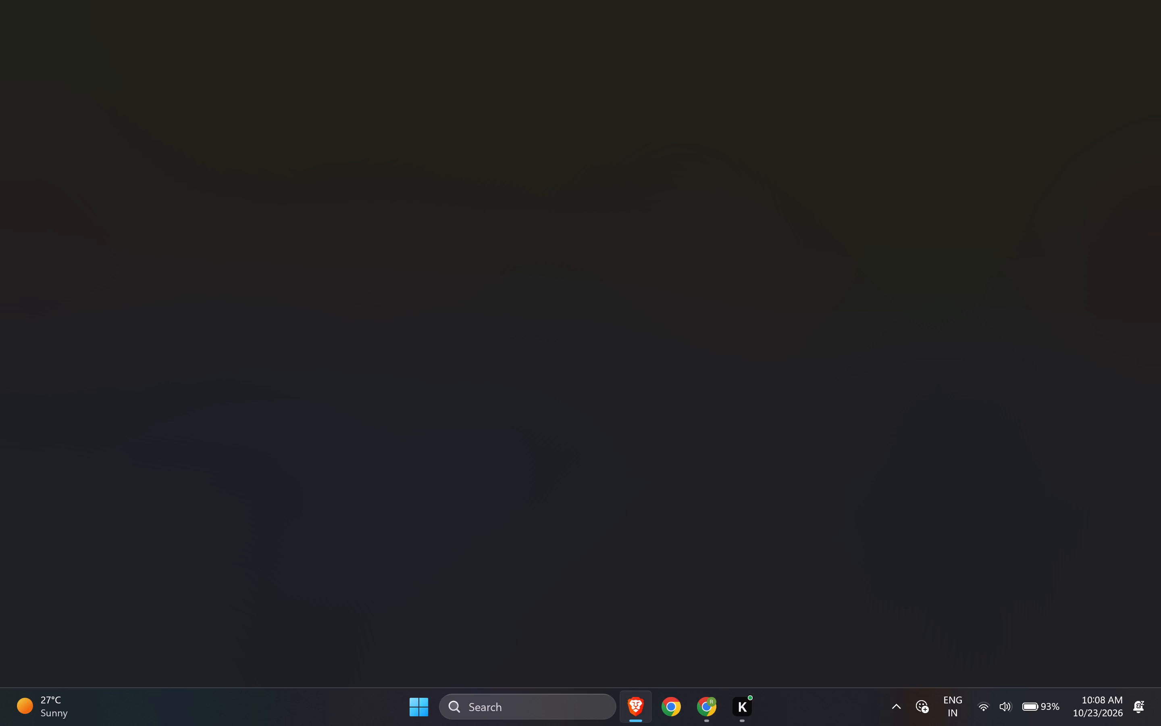
scroll(359, 387, down, 12)
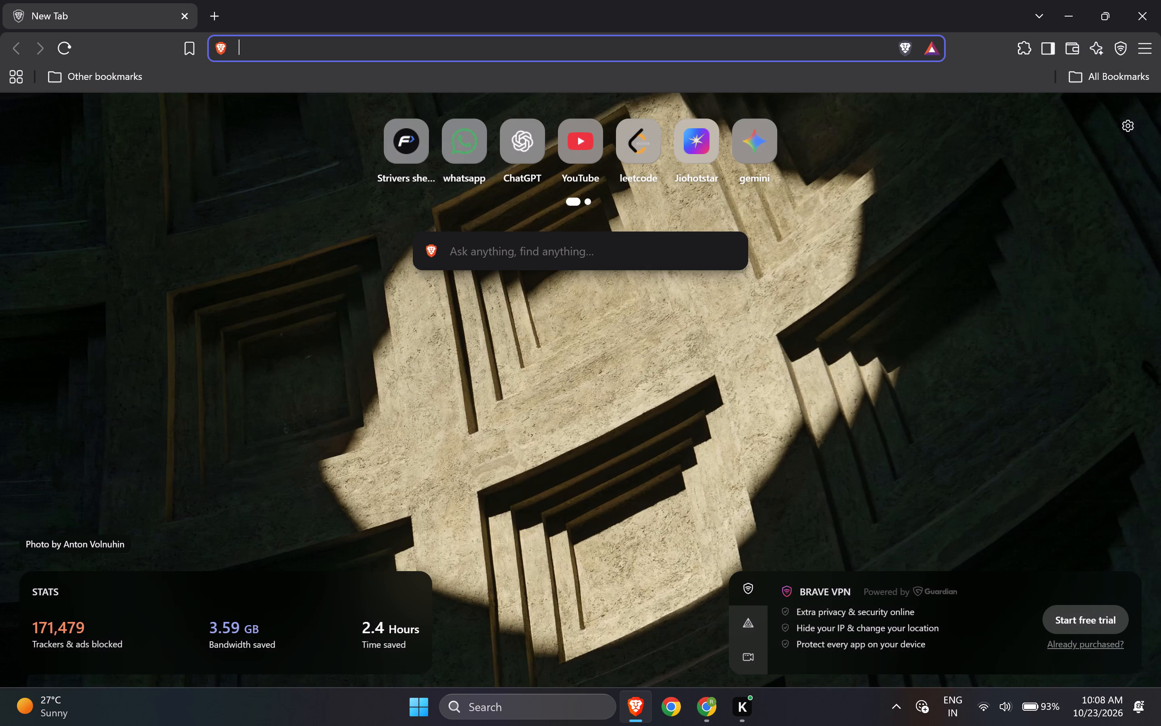
text(netflix)
key(Return)
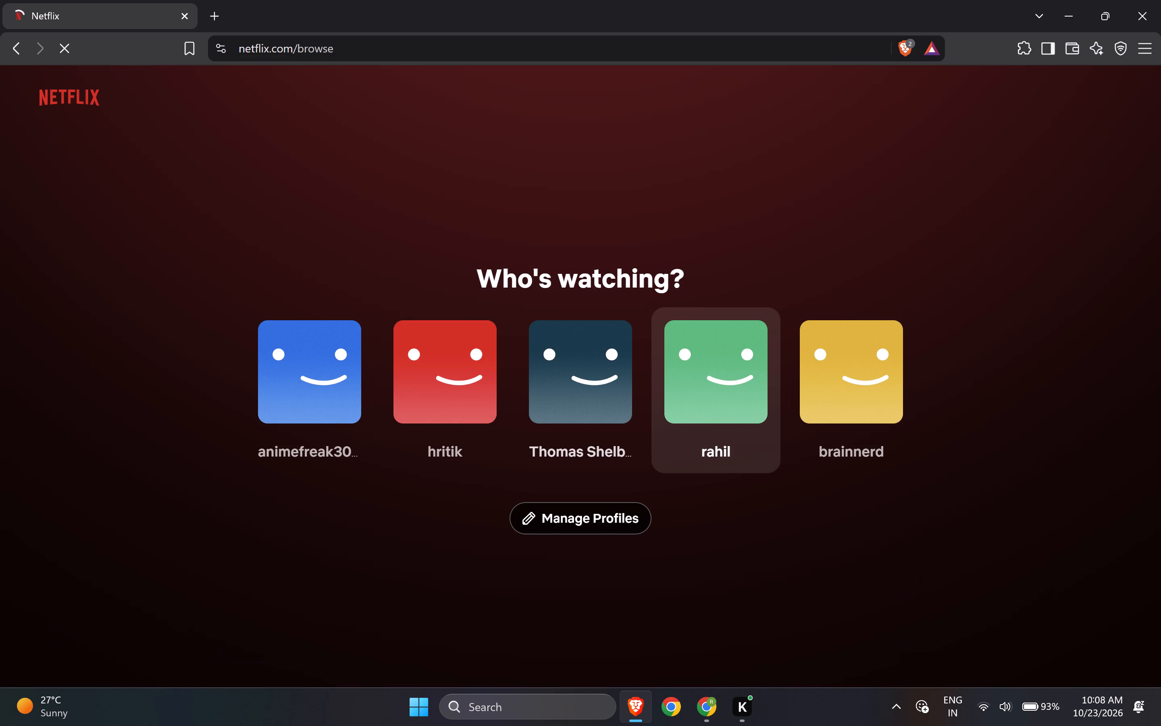
click(679, 382)
scroll(647, 401, down, 2)
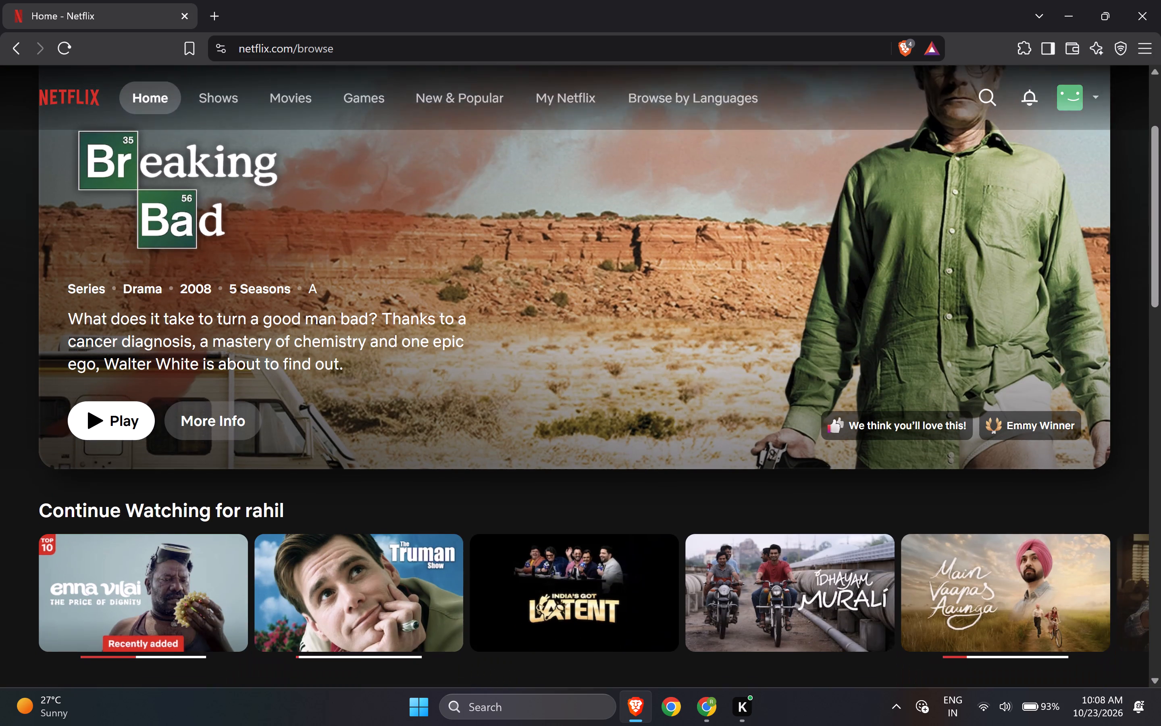
scroll(647, 401, down, 2)
click(151, 434)
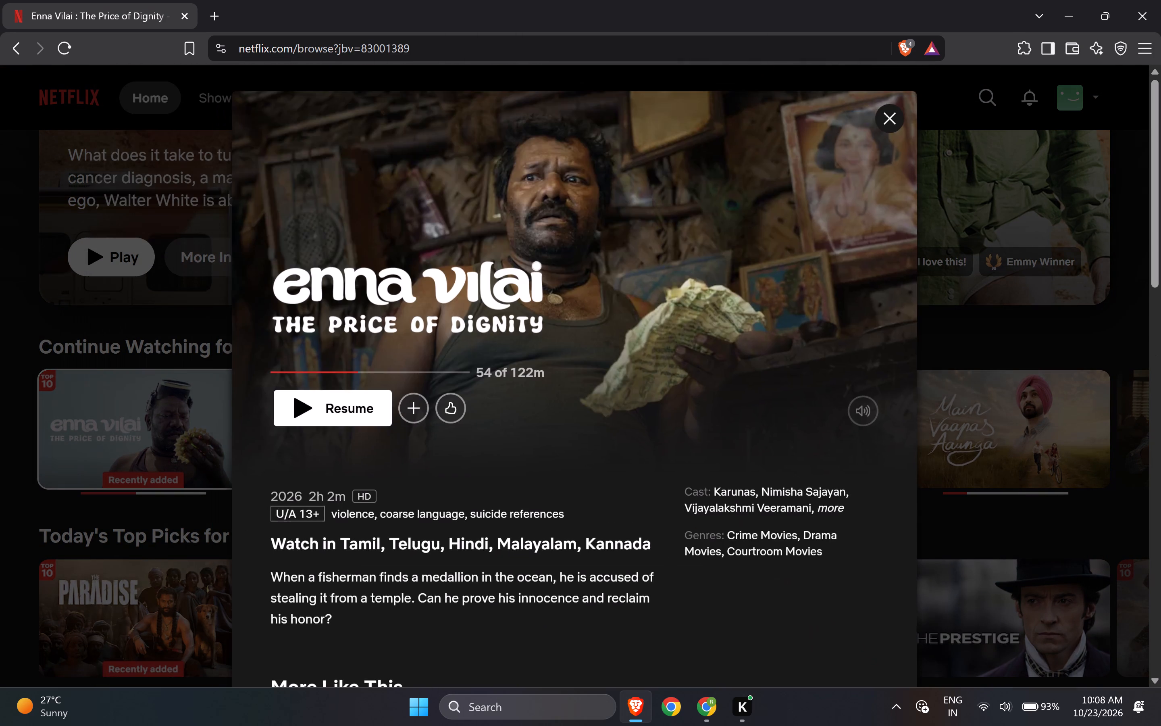
click(317, 413)
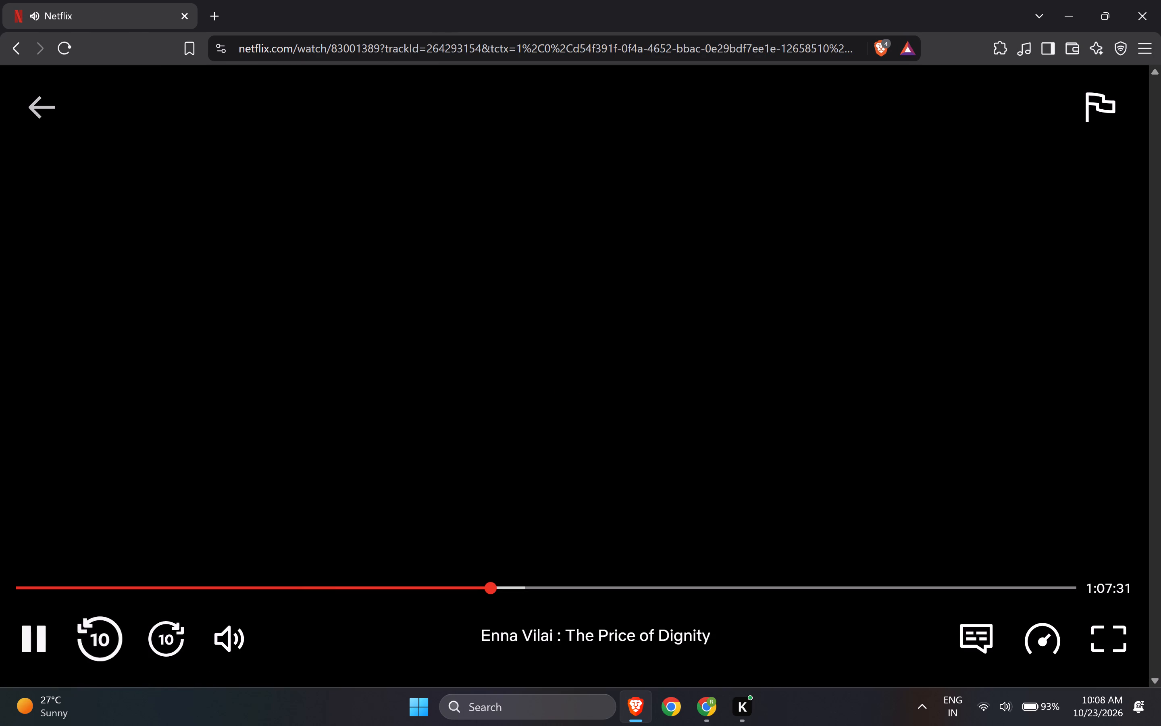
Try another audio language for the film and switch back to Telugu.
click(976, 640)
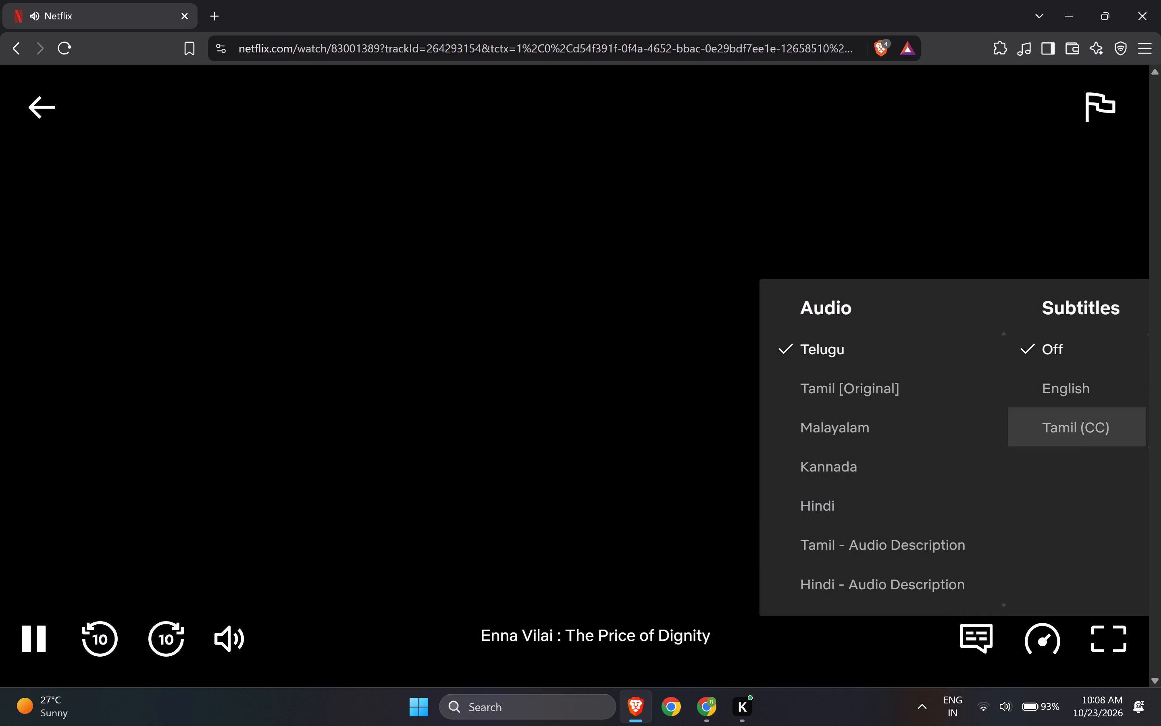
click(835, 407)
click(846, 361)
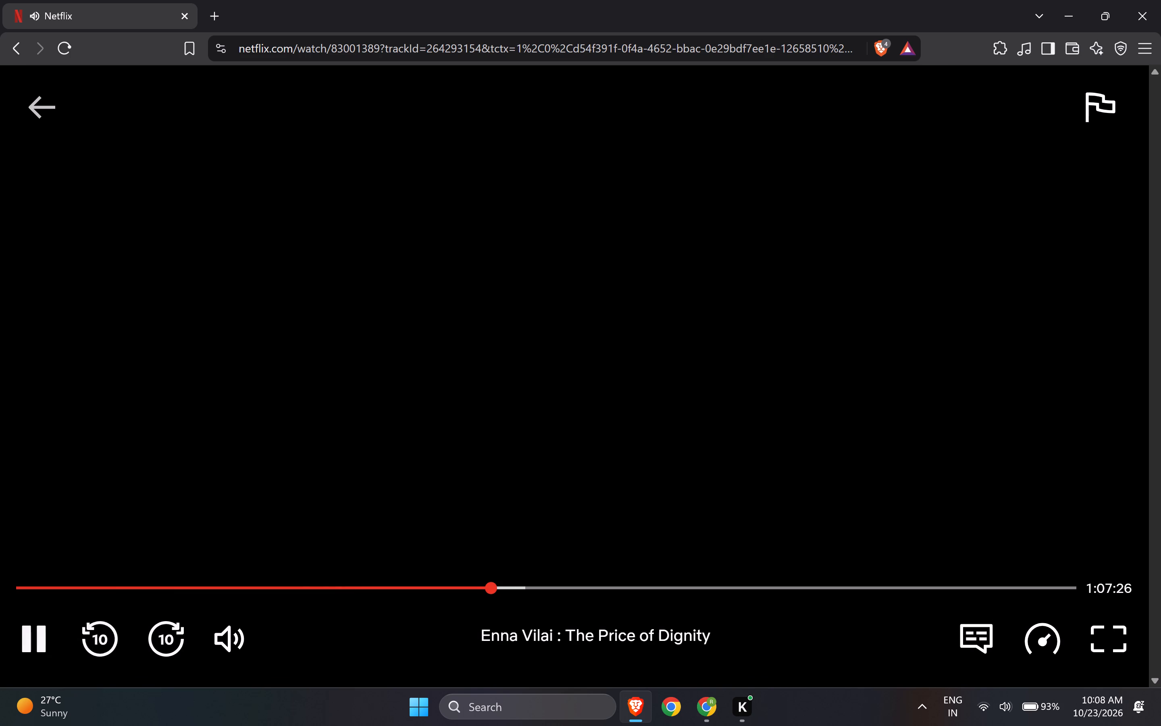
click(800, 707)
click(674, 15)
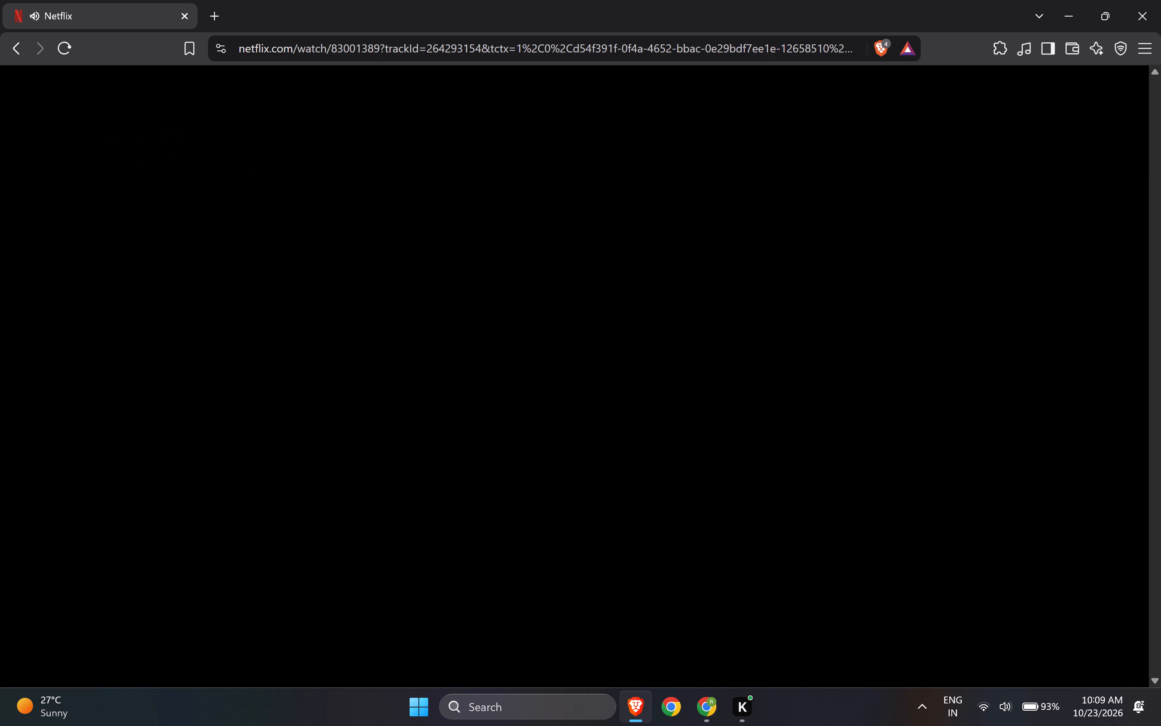
Switch to Chrome, dismiss the streak popup, and compare the testing status and IS summaries of Simulations 1 to 5, ending on Simulation 2.
click(700, 706)
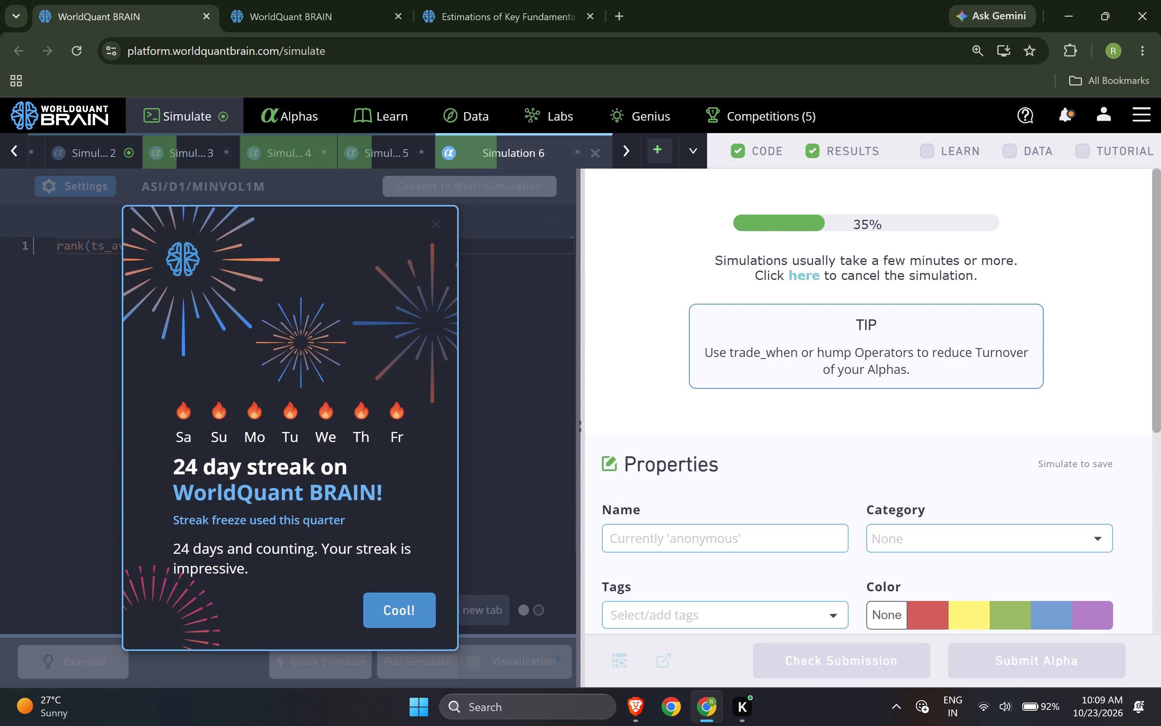
click(424, 614)
click(0, 163)
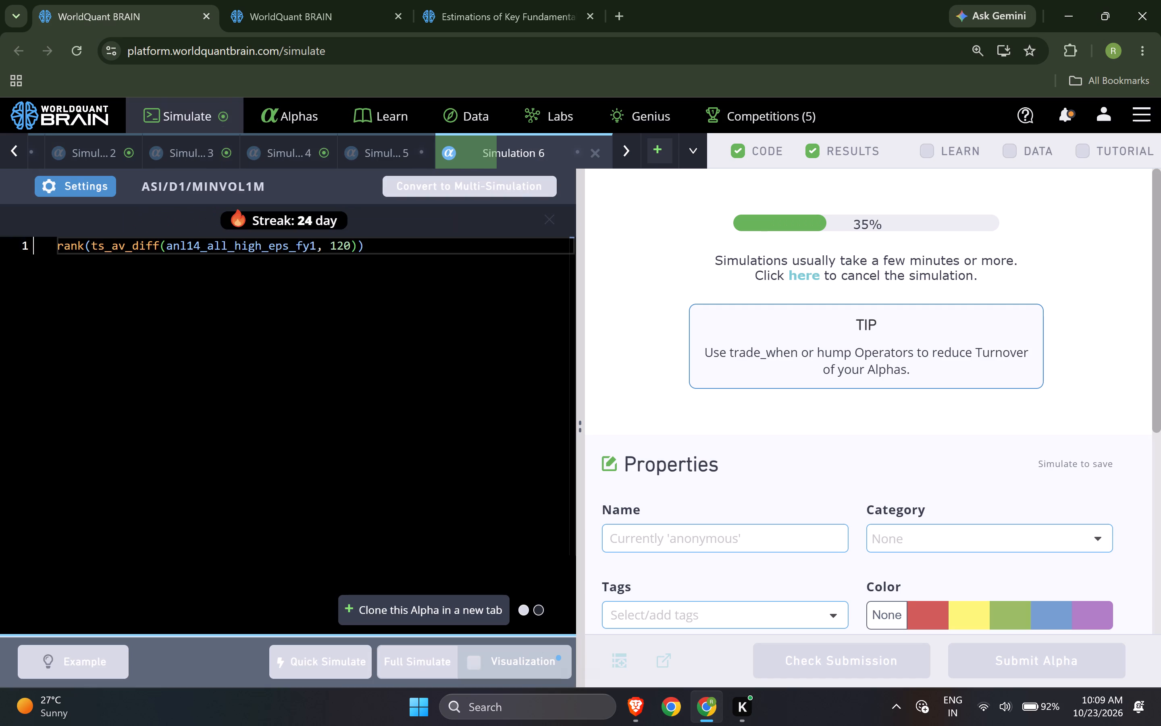
click(485, 152)
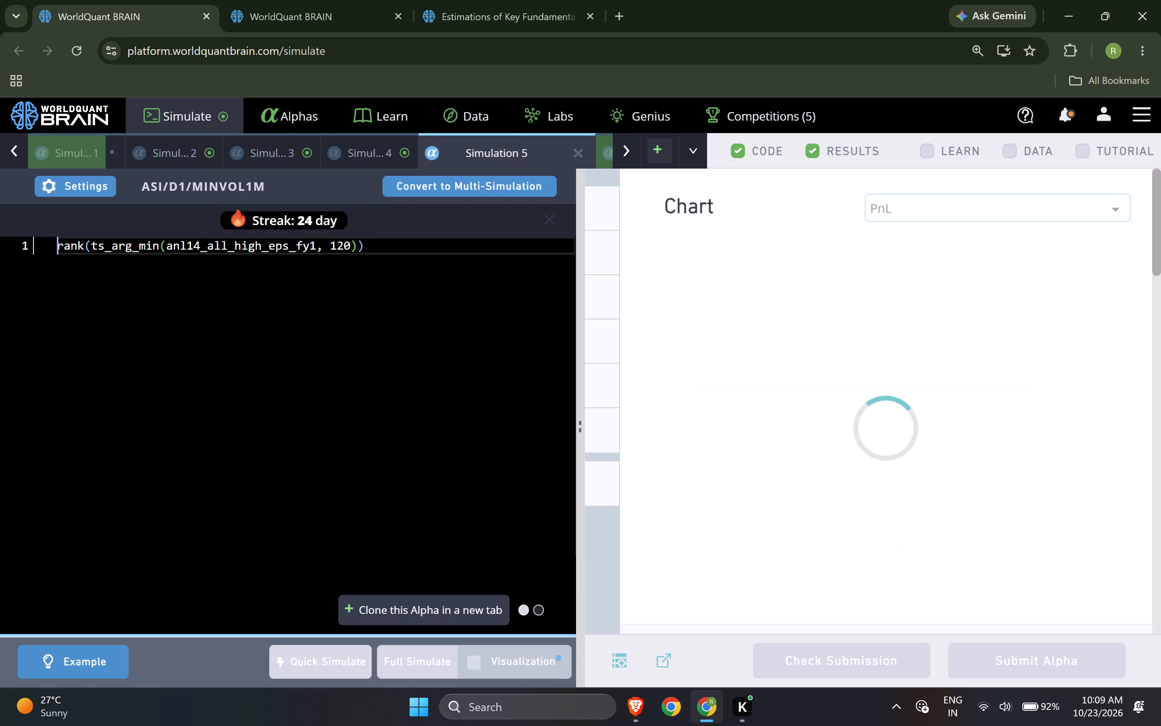
scroll(691, 396, down, 4)
click(791, 363)
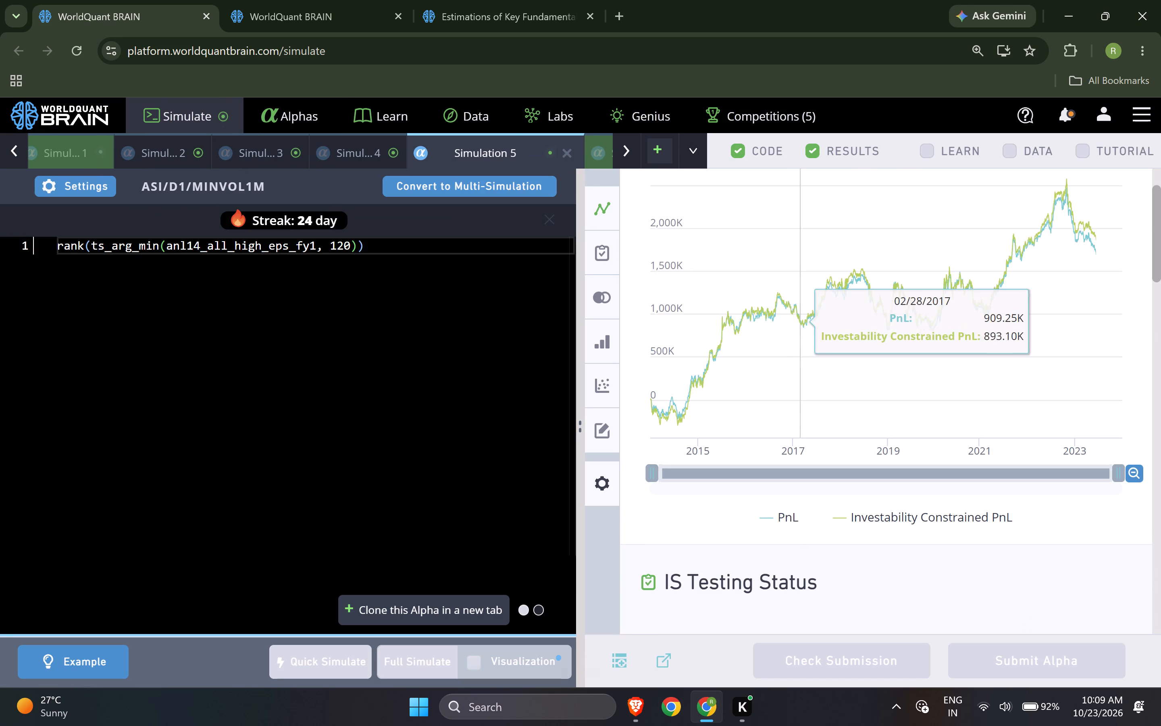
scroll(798, 421, down, 6)
click(366, 155)
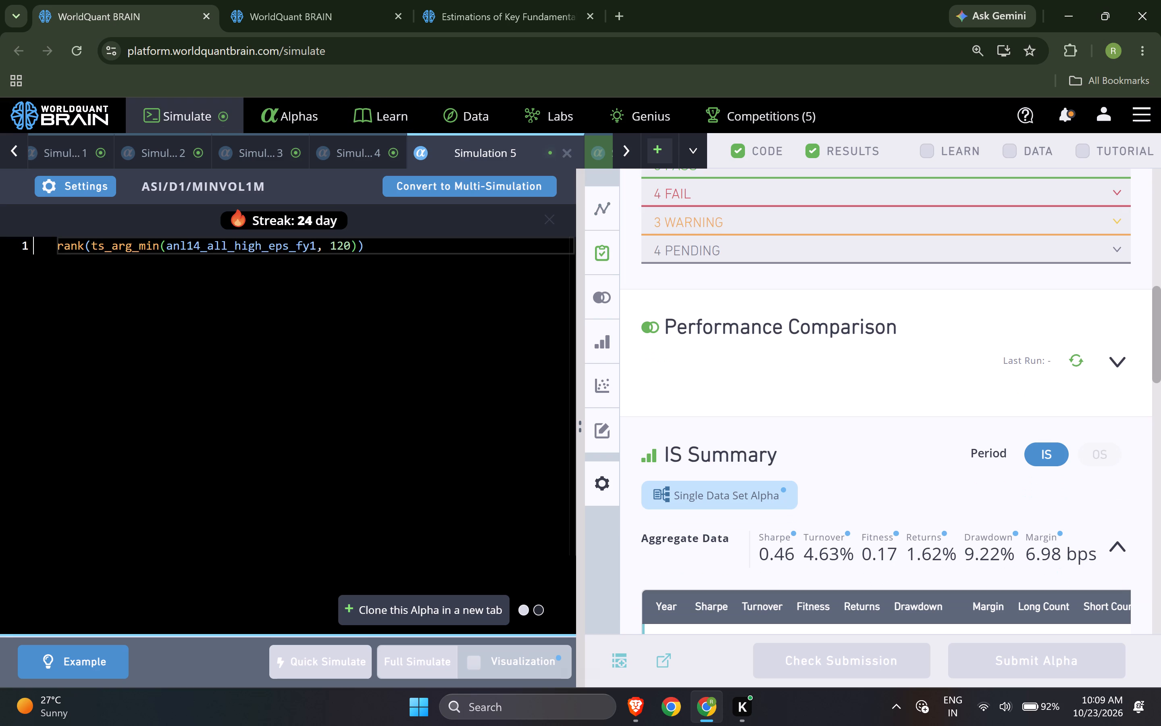
click(289, 155)
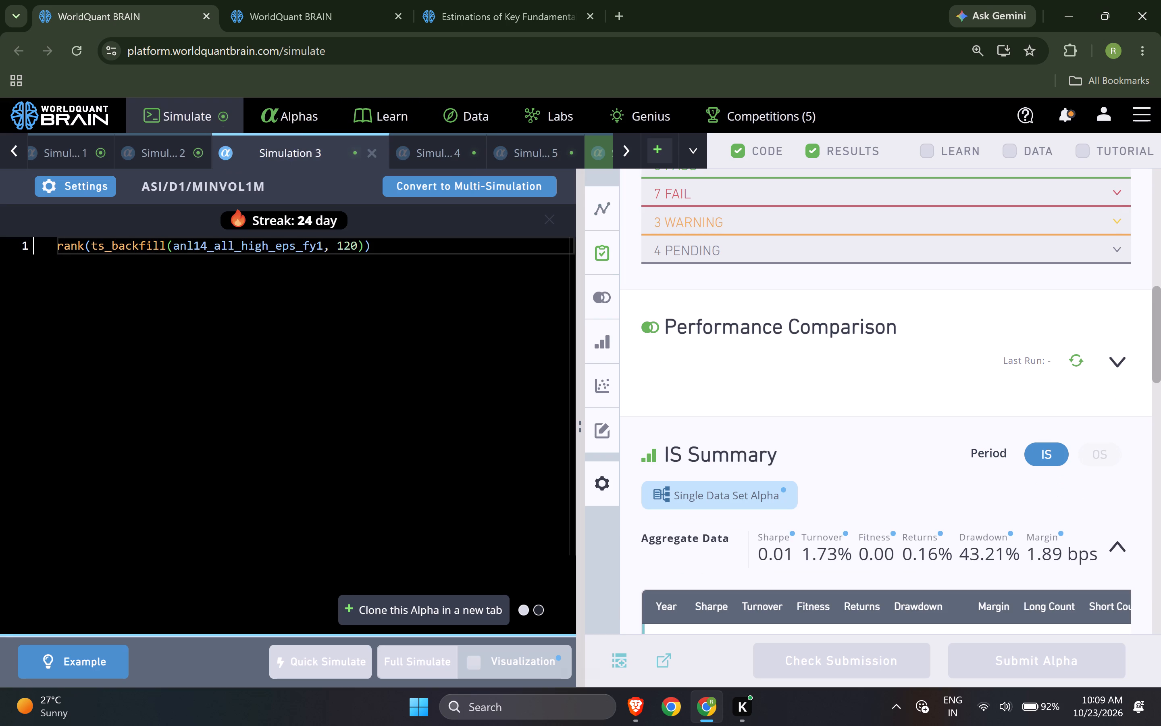
click(173, 158)
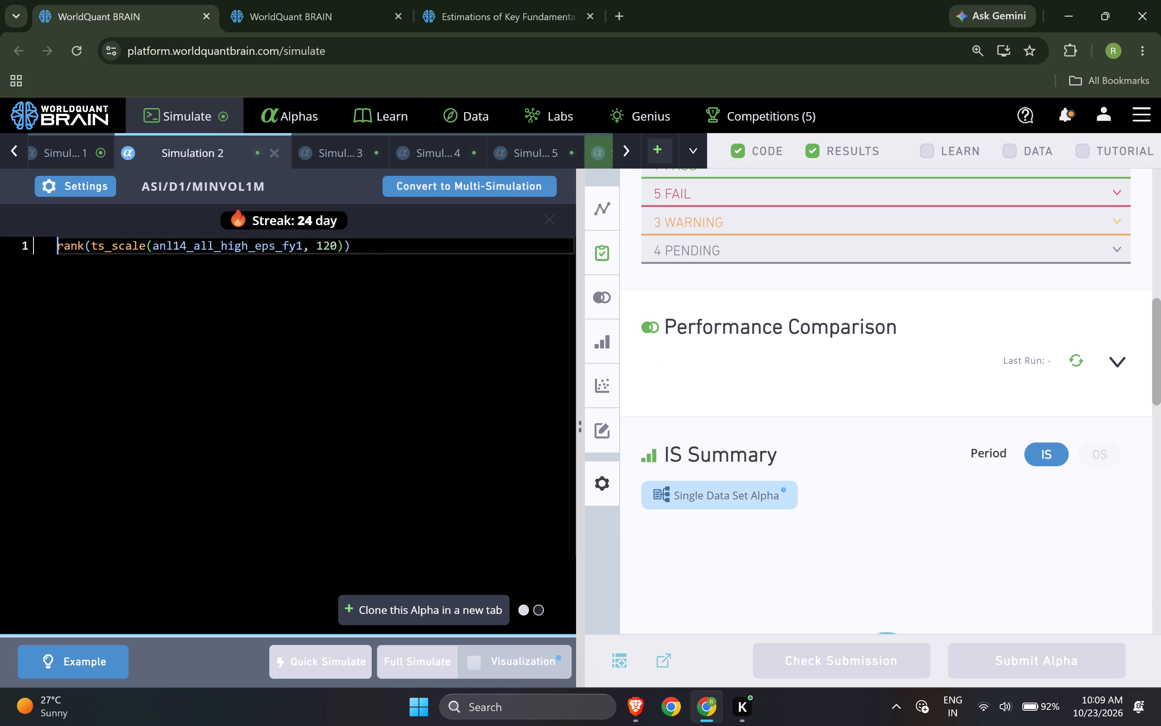
click(85, 160)
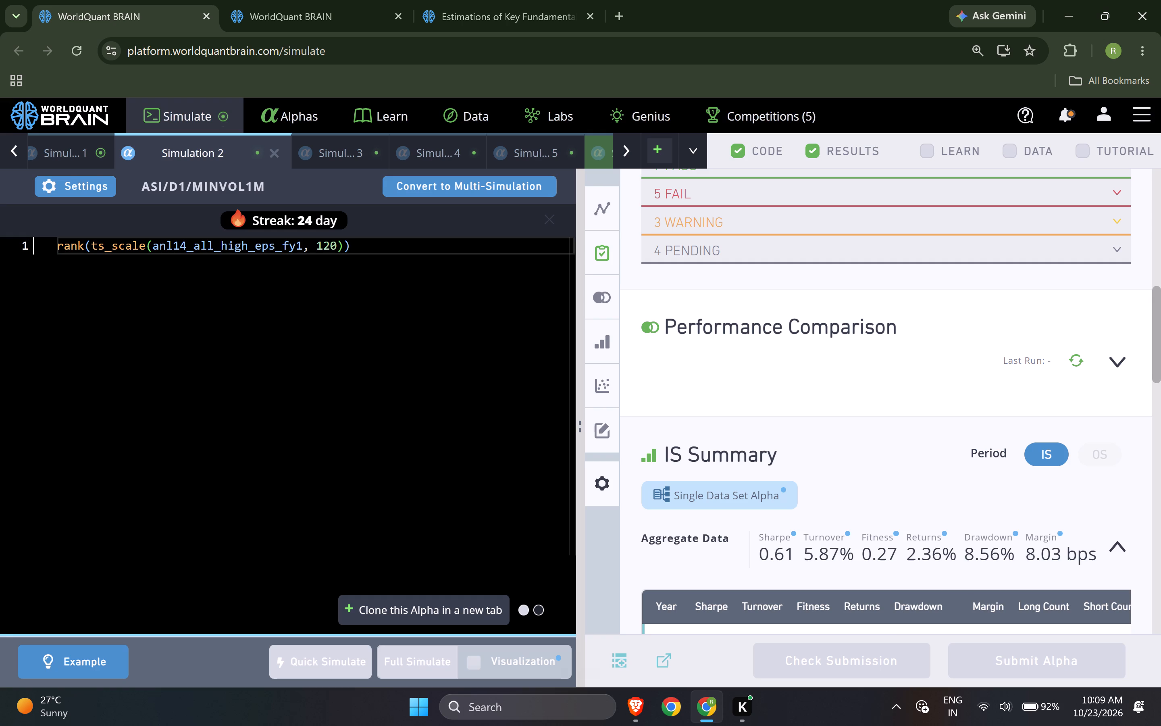
click(715, 188)
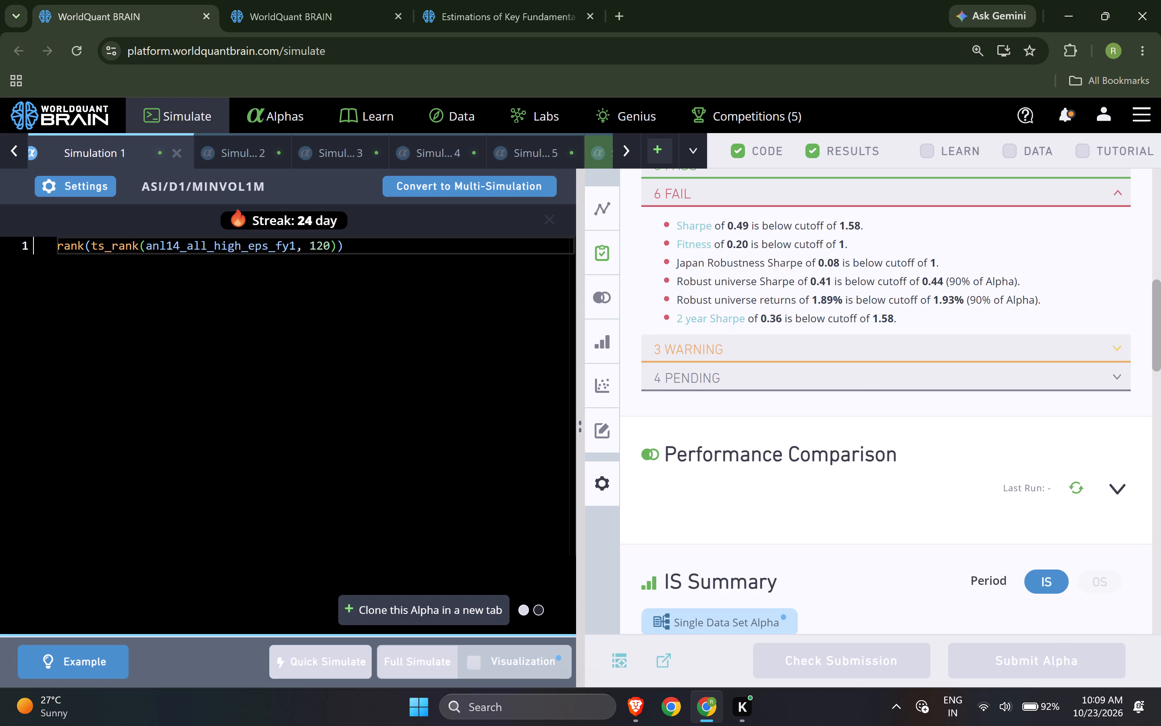
click(256, 145)
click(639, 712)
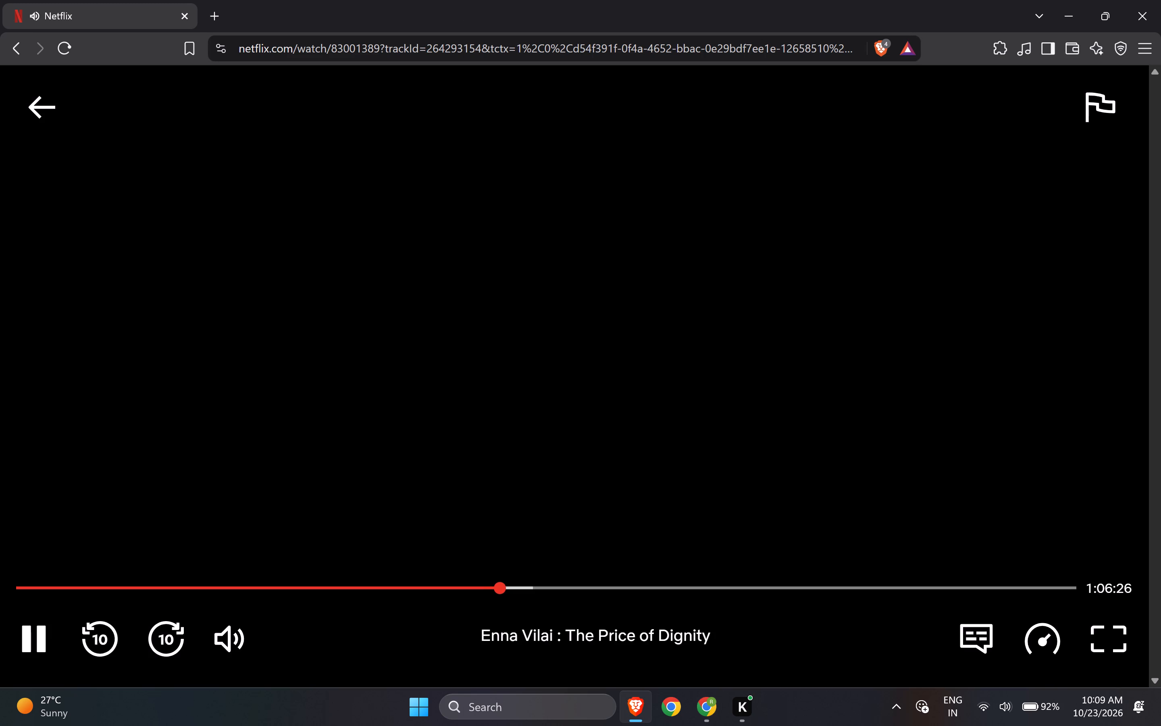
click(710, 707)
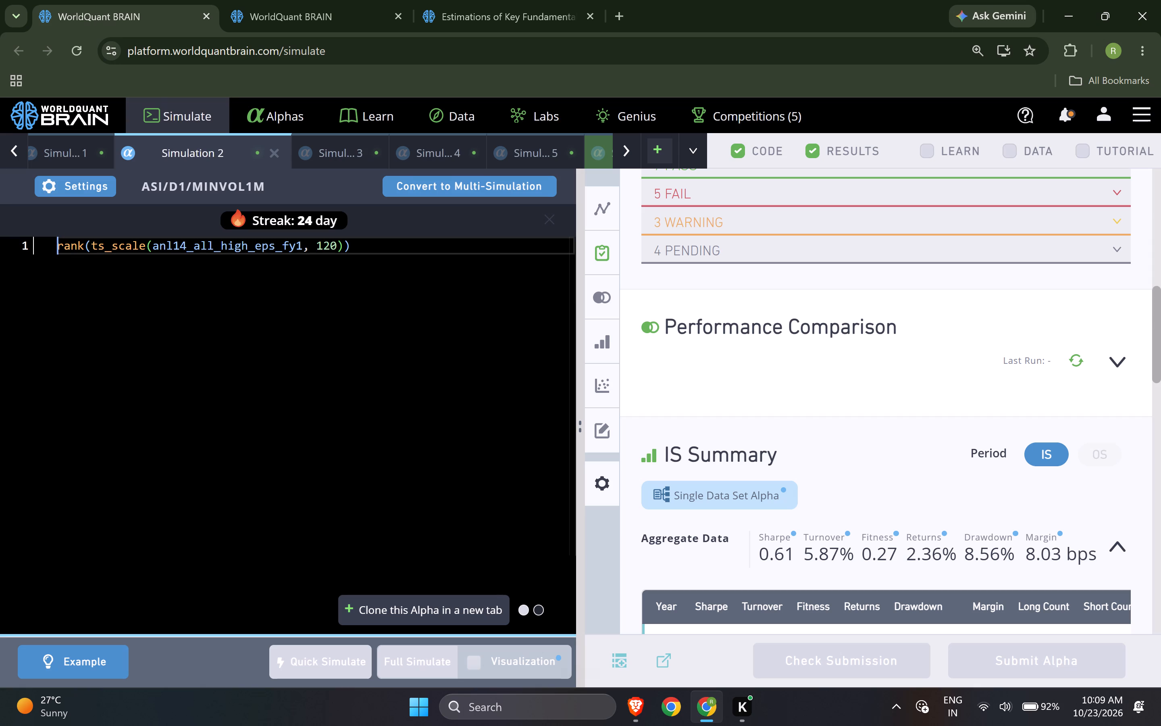
Move the Simulation 2 tab to the end of the simulation row, after Simulation 6.
drag(208, 160, 608, 167)
drag(587, 167, 538, 167)
Switch to Brave and lower the Netflix film's playback volume.
click(637, 694)
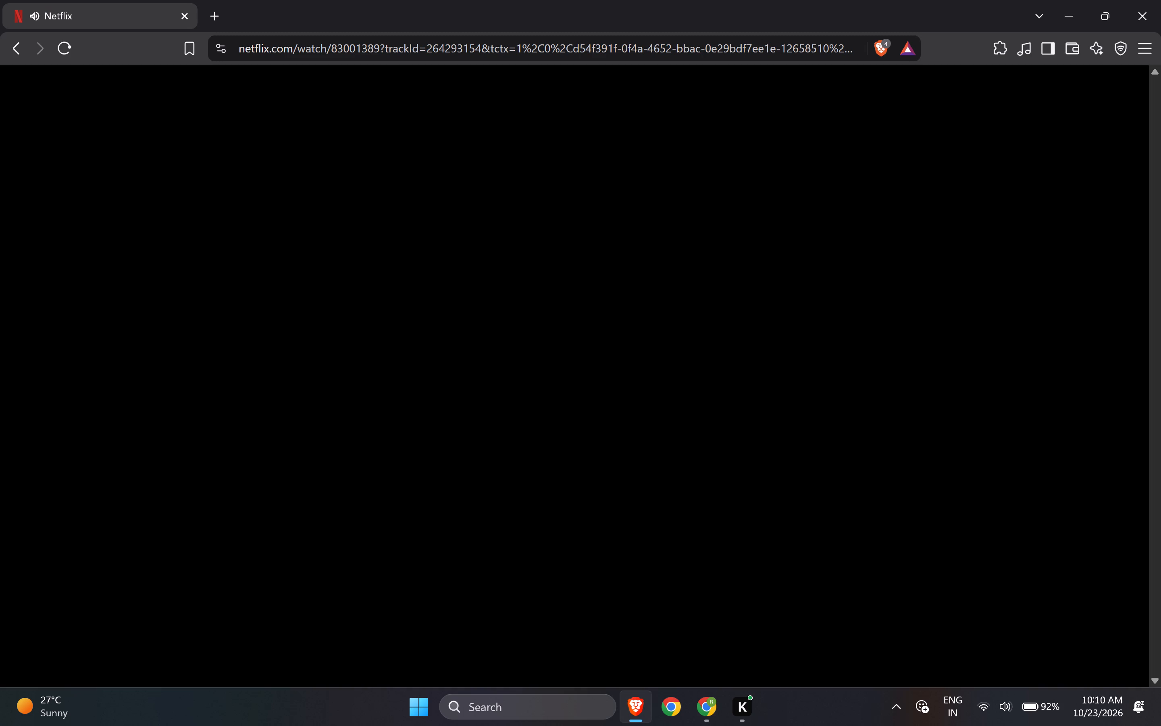
key(Down)
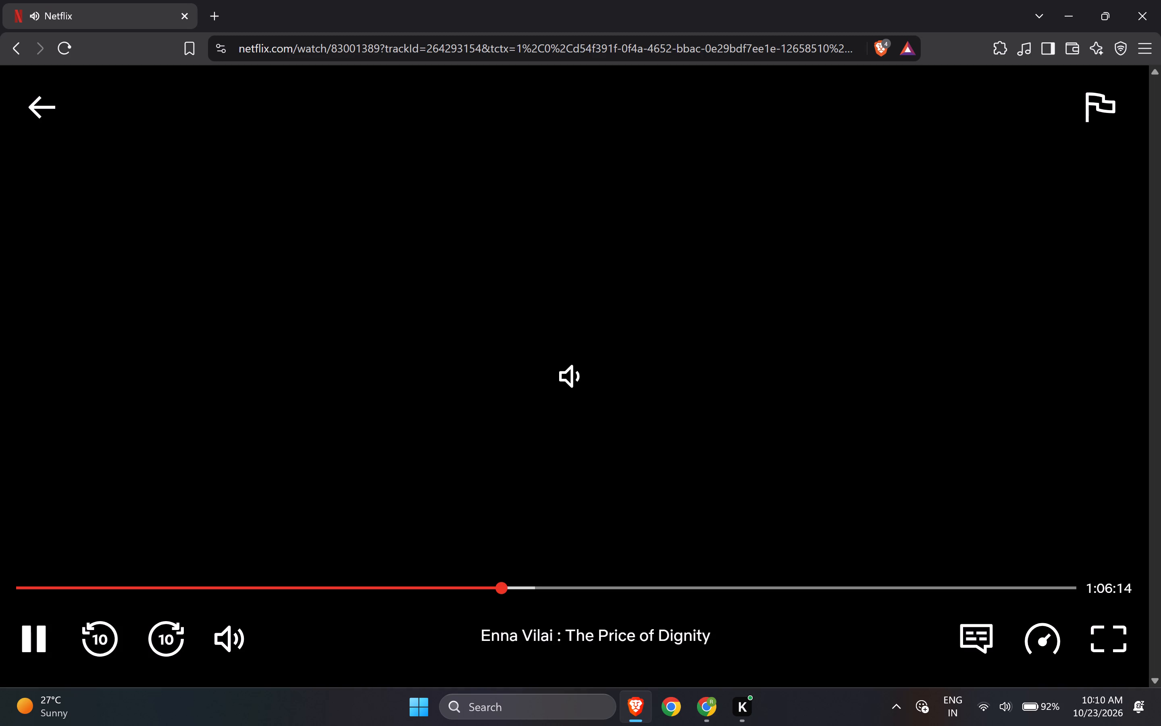
key(Down)
key(Up)
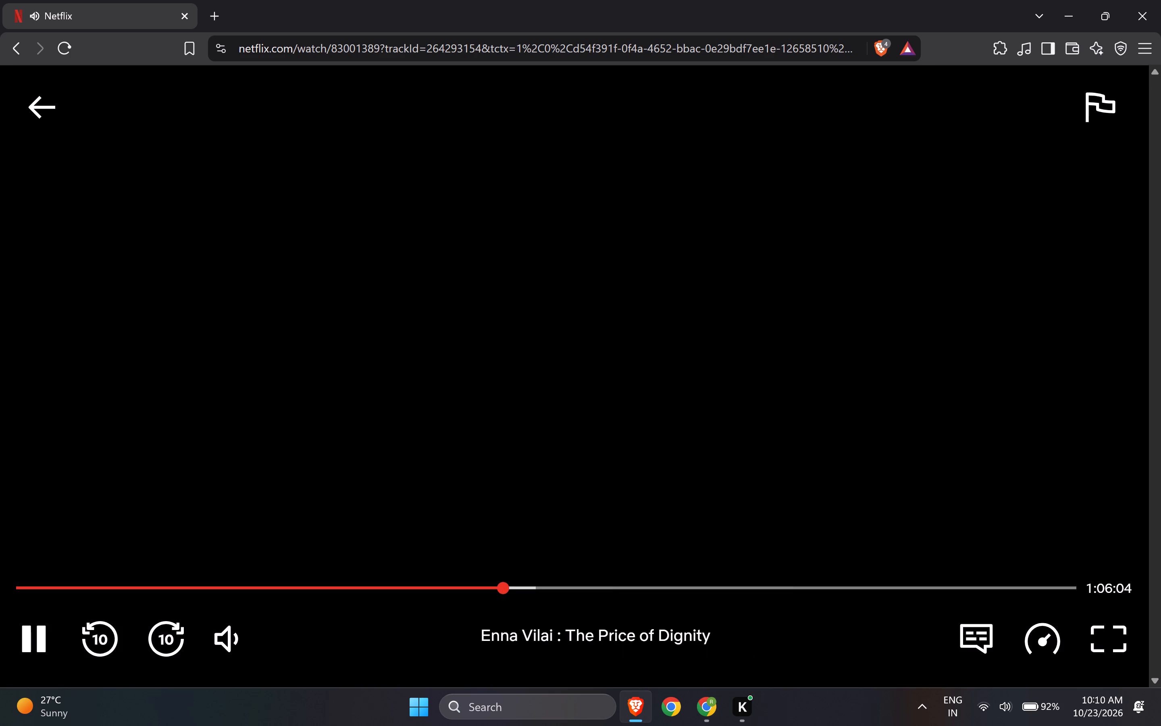
Switch to Chrome and examine the IS summary of the ts_av_diff alpha in Simulation 6.
click(714, 713)
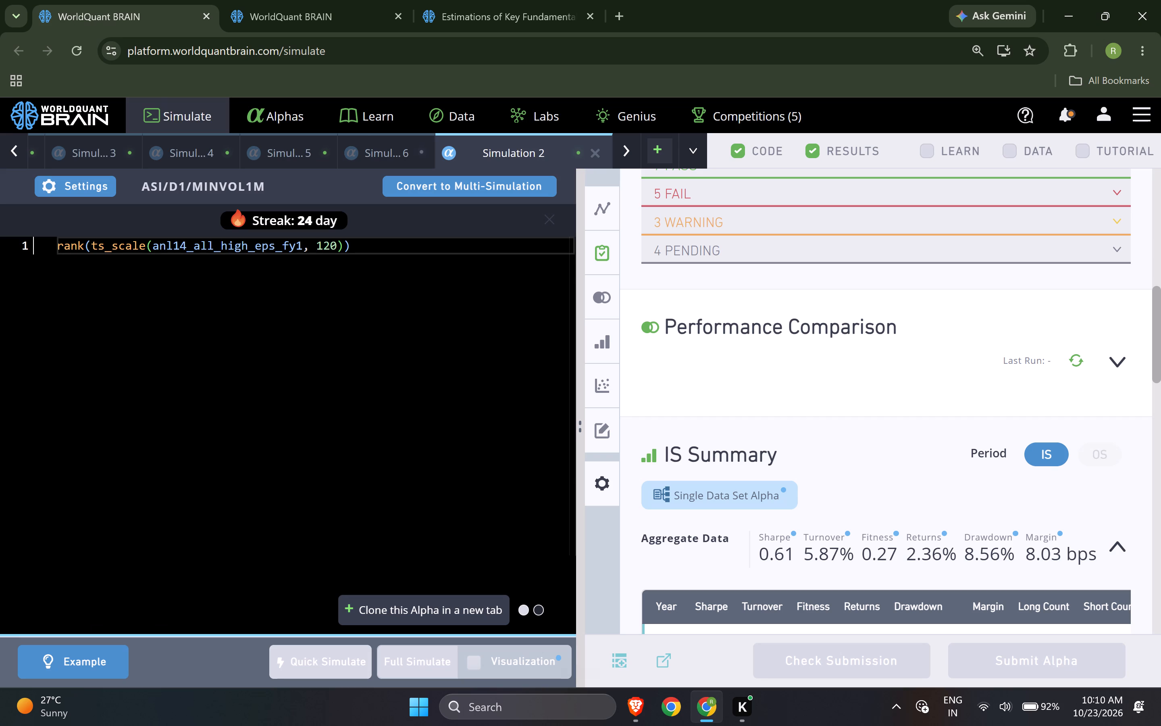
click(397, 157)
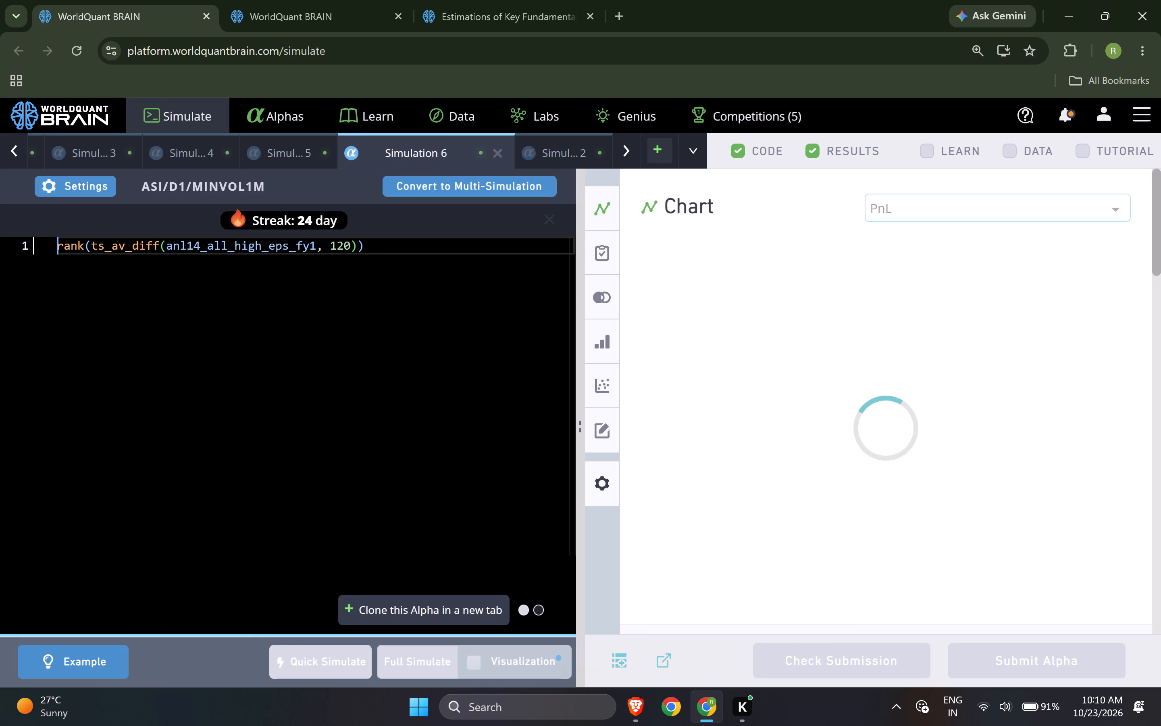
scroll(694, 384, down, 4)
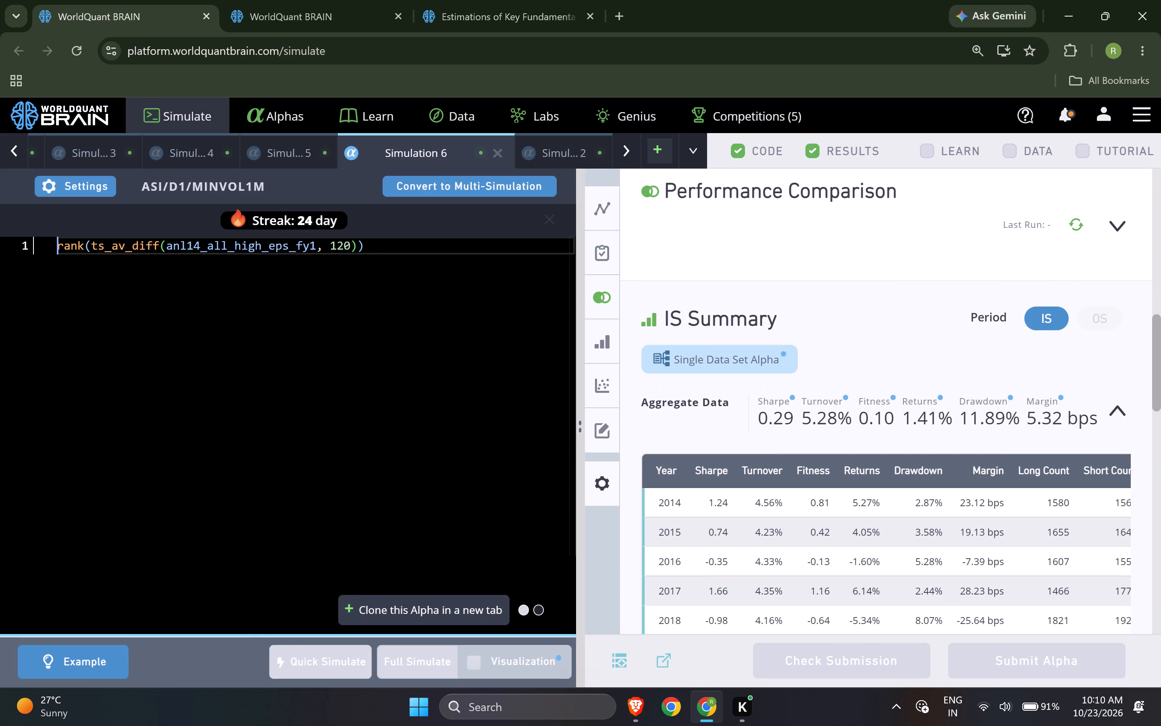
Clone the ts_scale alpha from Simulation 2 into a new simulation, set its lookback to 150, and start the full simulation.
click(558, 156)
click(468, 615)
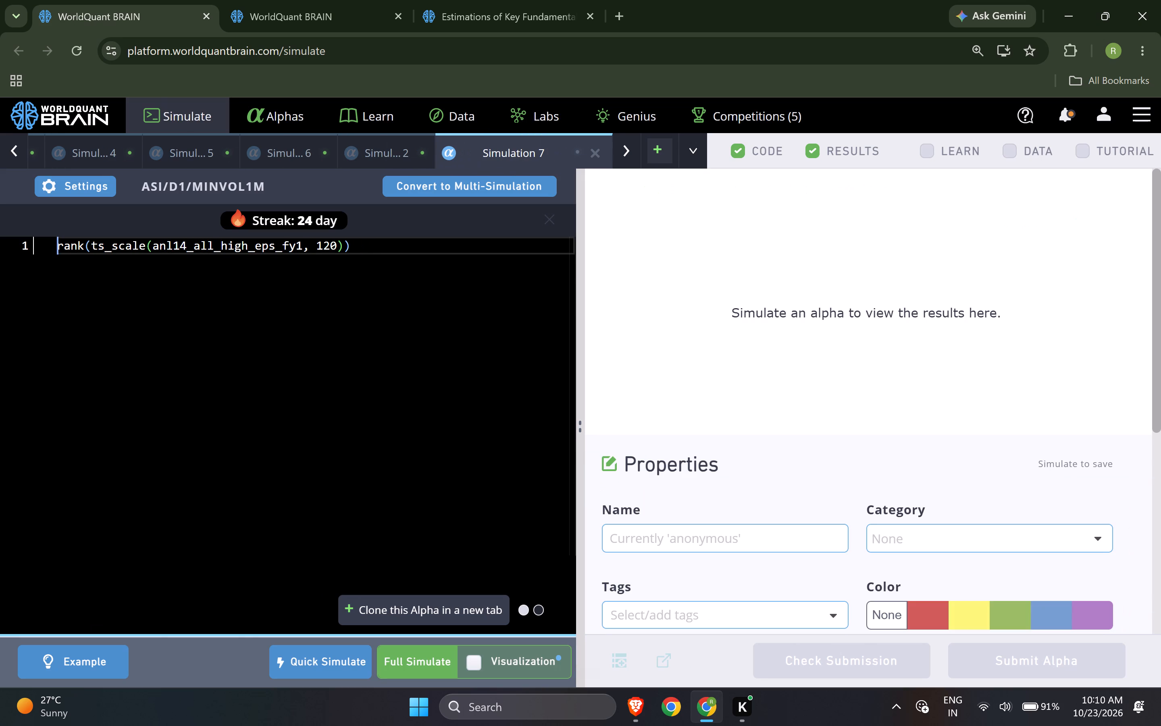
click(333, 251)
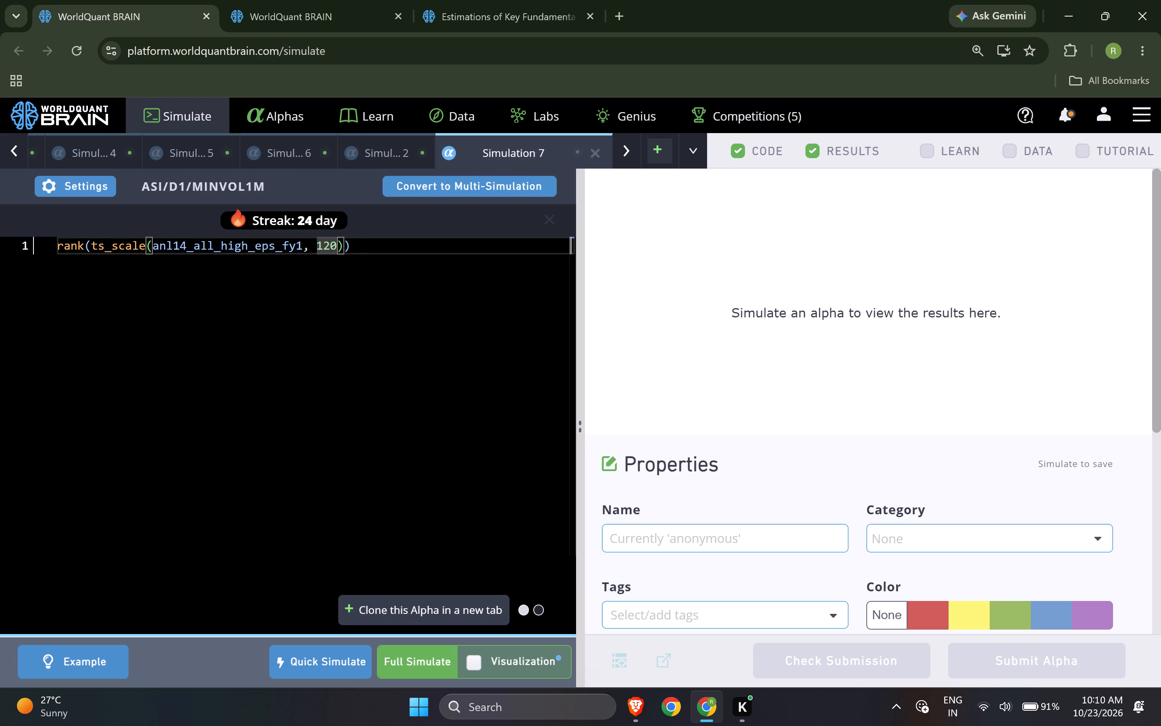
key(BackSpace)
key(5)
click(425, 663)
Clone the 150-day ts_scale alpha into a new simulation, set its lookback to 180, and start the full simulation.
click(422, 613)
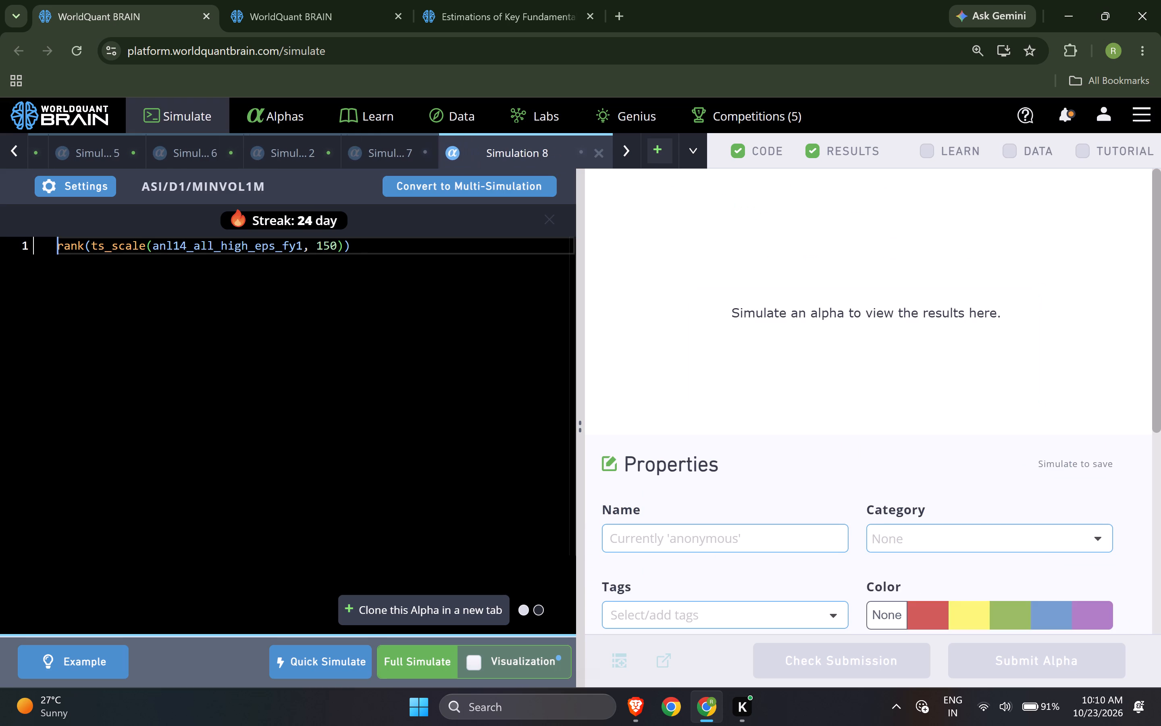
click(329, 244)
key(BackSpace)
key(8)
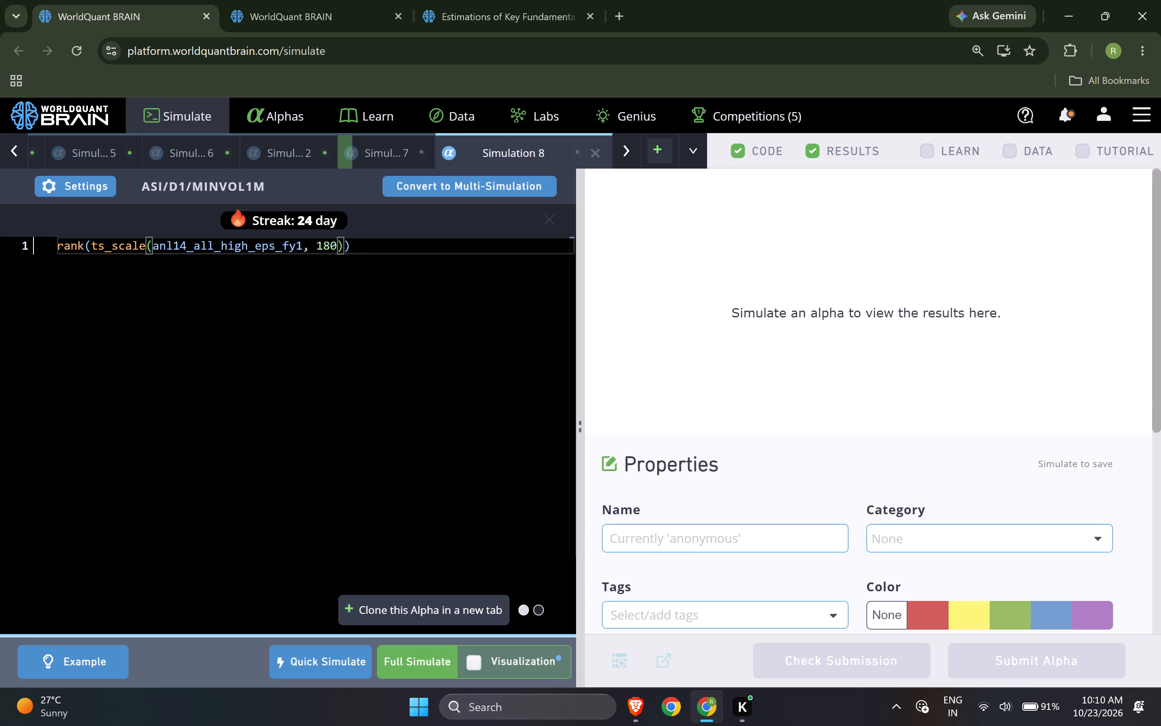
click(432, 666)
Clone the 180-day ts_scale alpha into a new simulation, set its lookback to 240, and start the full simulation.
click(445, 607)
click(331, 252)
key(BackSpace)
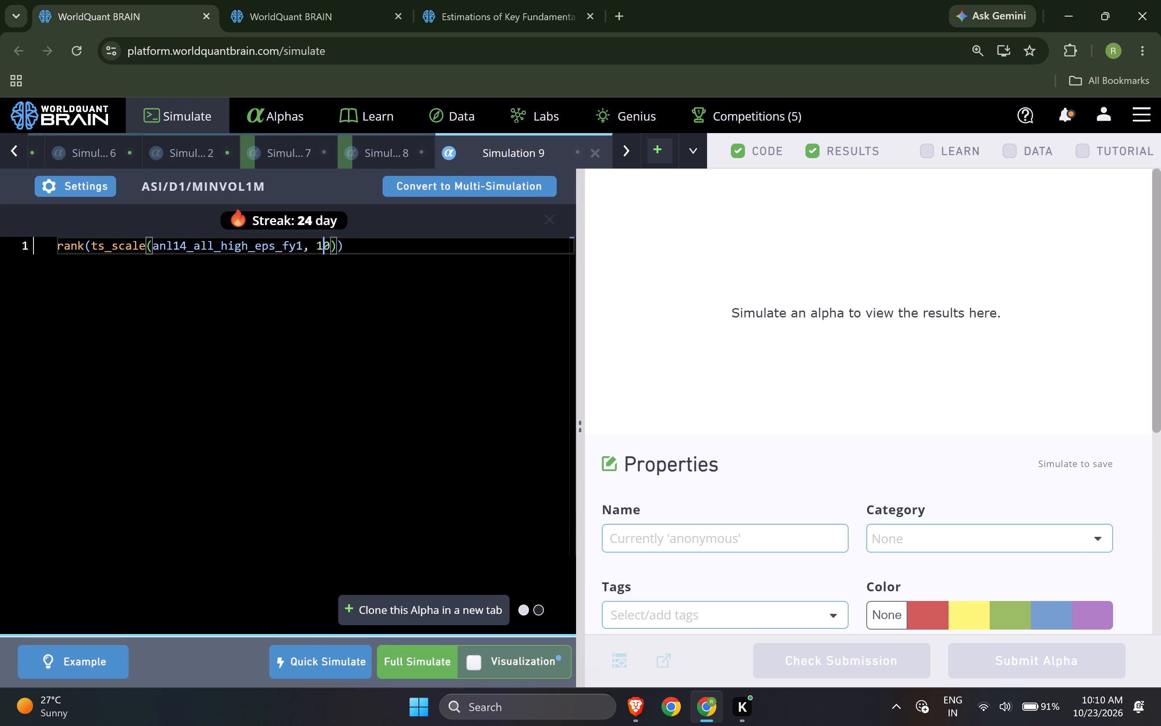
key(BackSpace)
key(2)
key(4)
click(424, 659)
Clone the 240-day ts_scale alpha into a new simulation, set its lookback to 90, and start the full simulation.
click(430, 619)
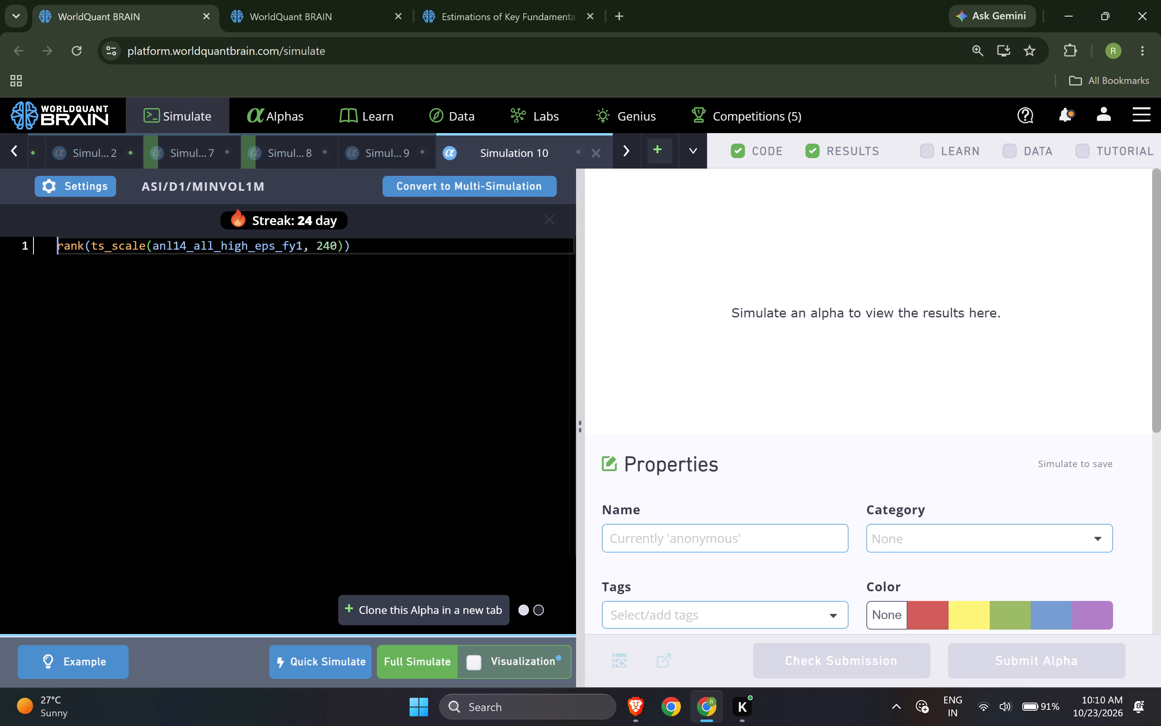
click(331, 252)
key(BackSpace)
key(BackSpace)
key(9)
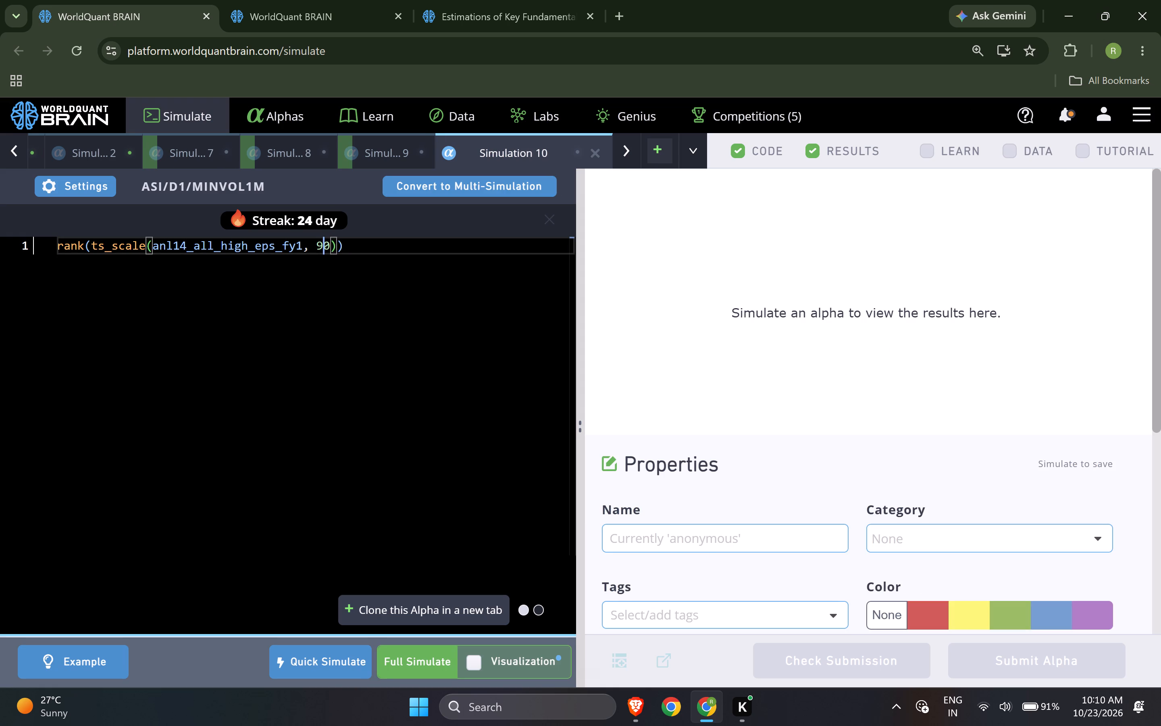
click(431, 654)
Clone the 90-day ts_scale alpha, try a full simulation with lookback 0, and clone that version into another new simulation.
click(433, 599)
click(325, 248)
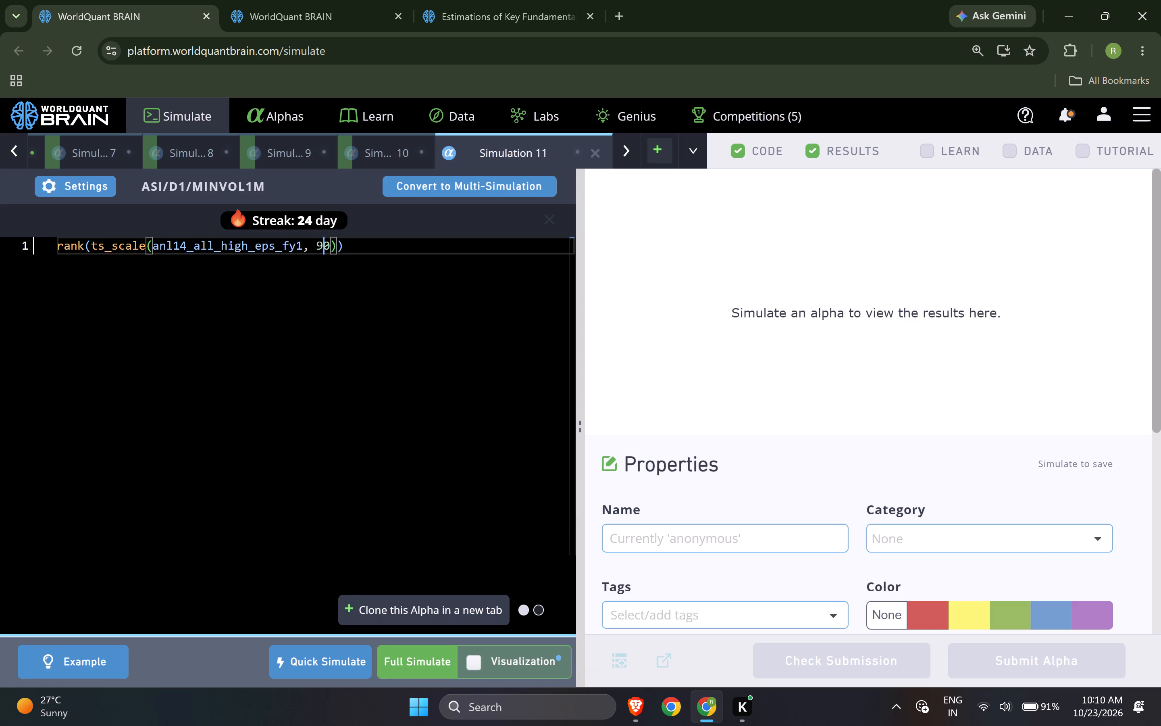
key(BackSpace)
click(437, 649)
click(433, 620)
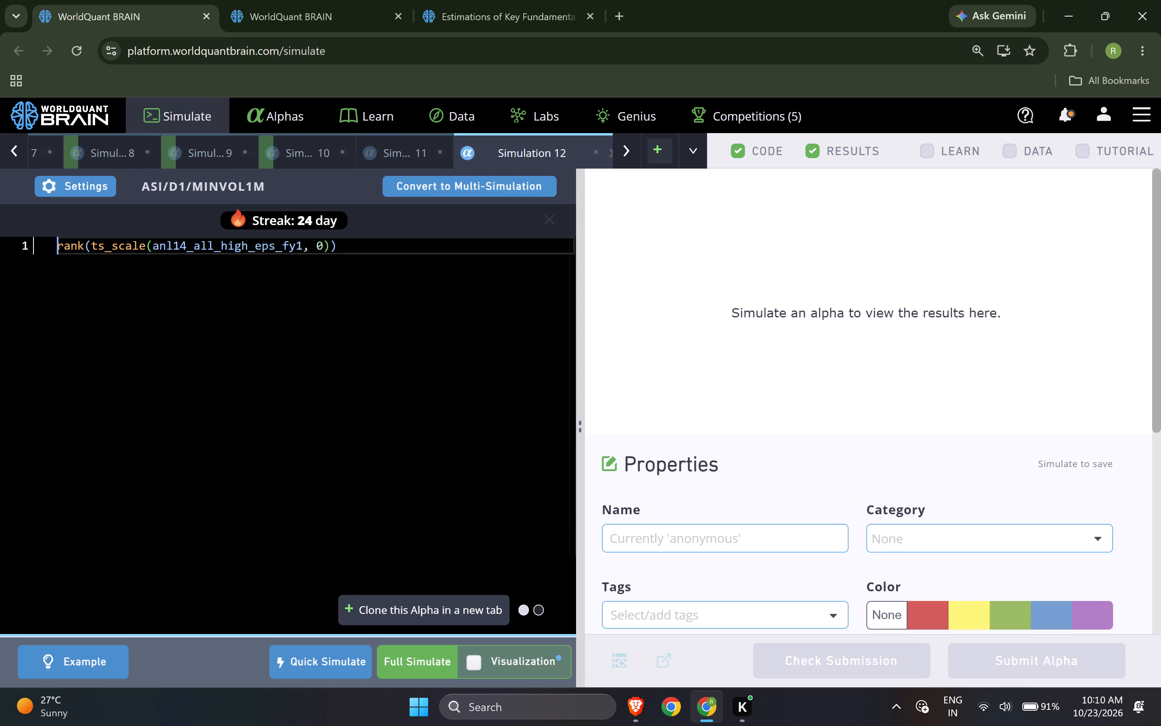
Set the ts_scale lookback in Simulation 11 to 60 and start its full simulation.
click(412, 151)
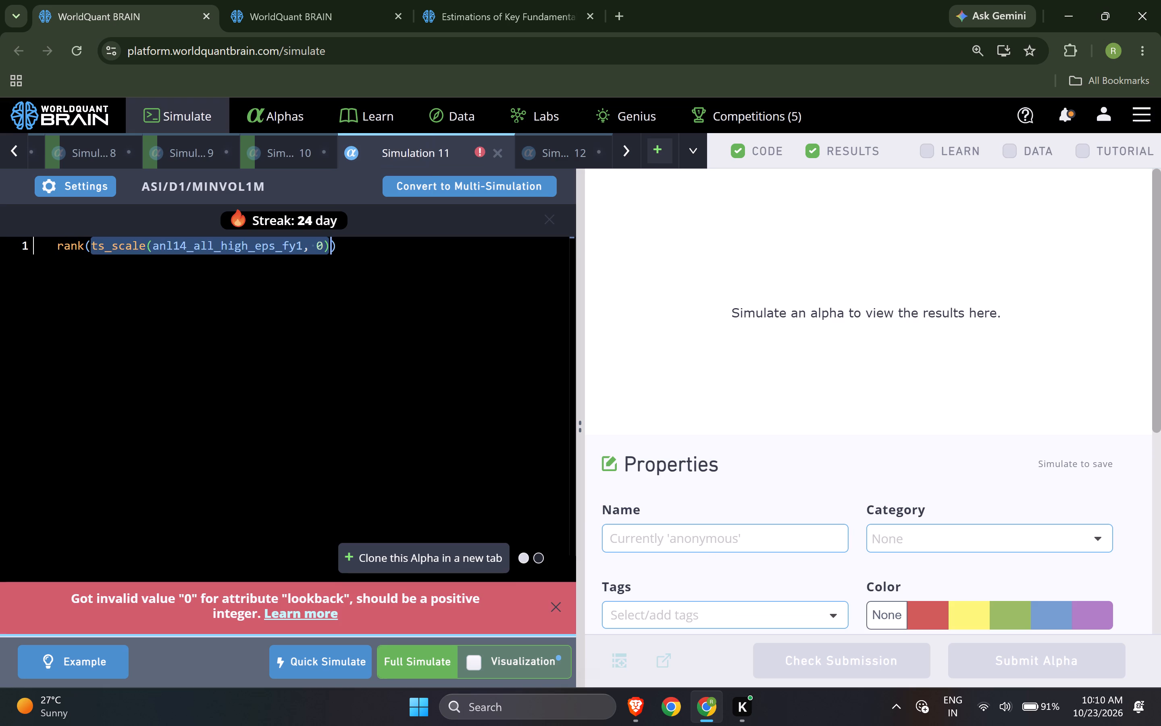
click(318, 243)
key(6)
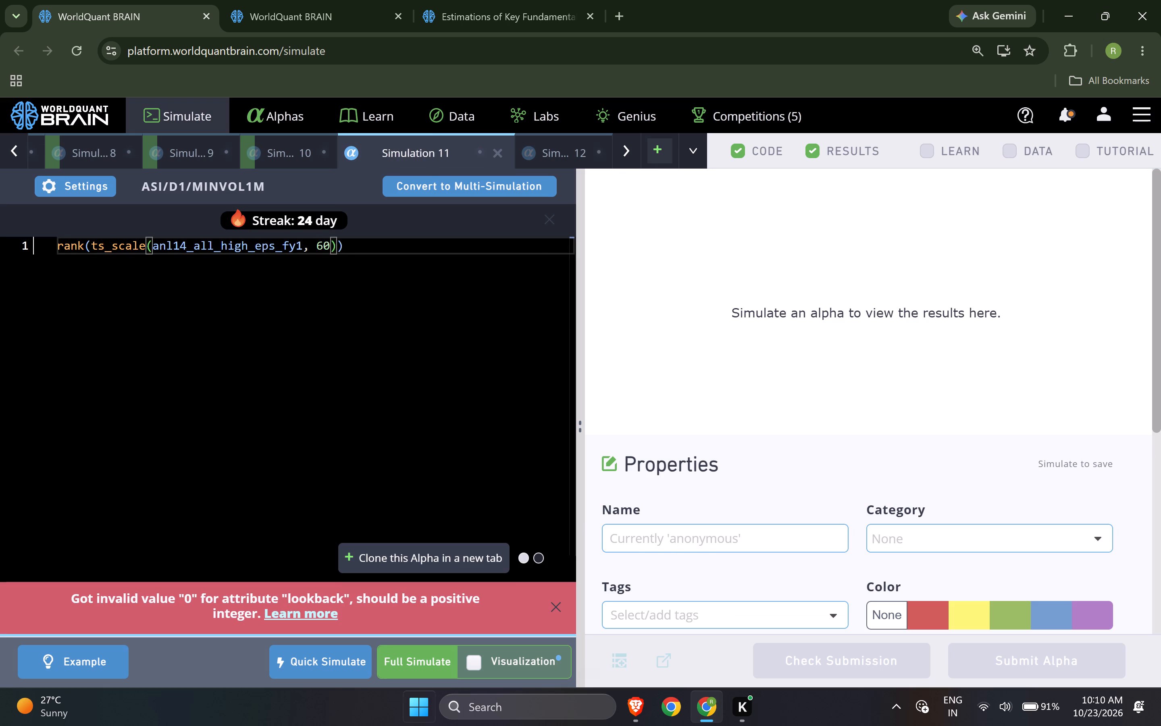
click(431, 662)
Set the ts_scale lookback in Simulation 12 to 30 and start its full simulation.
click(553, 164)
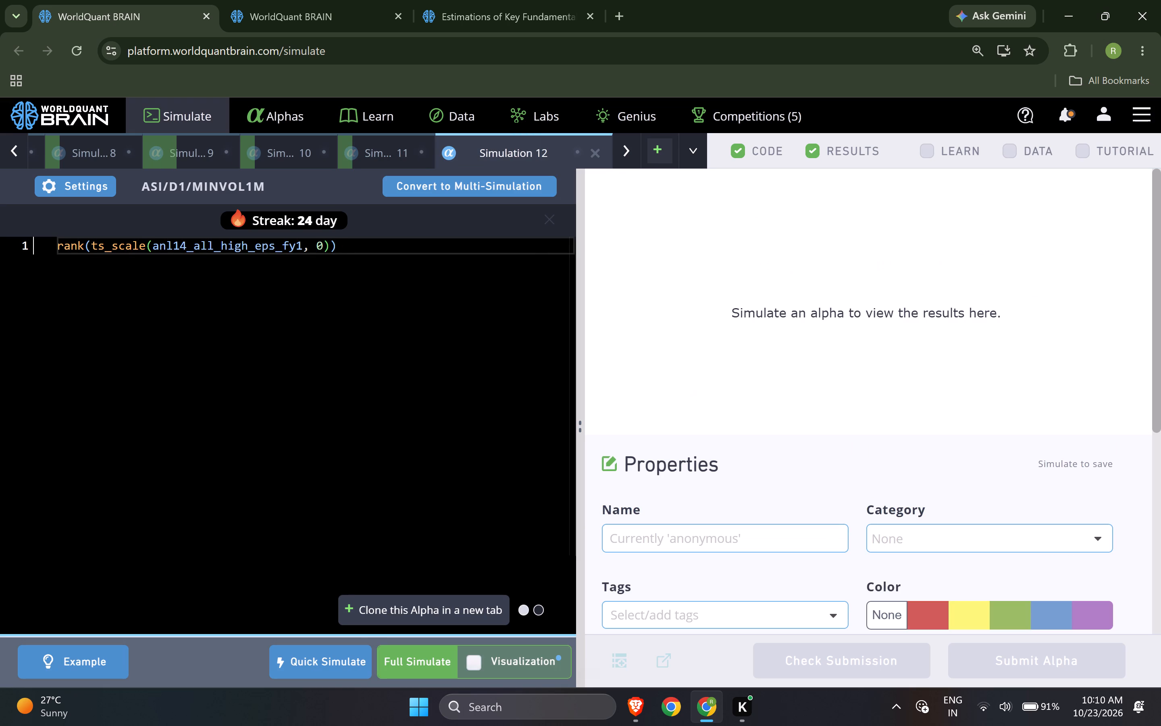
click(316, 246)
key(3)
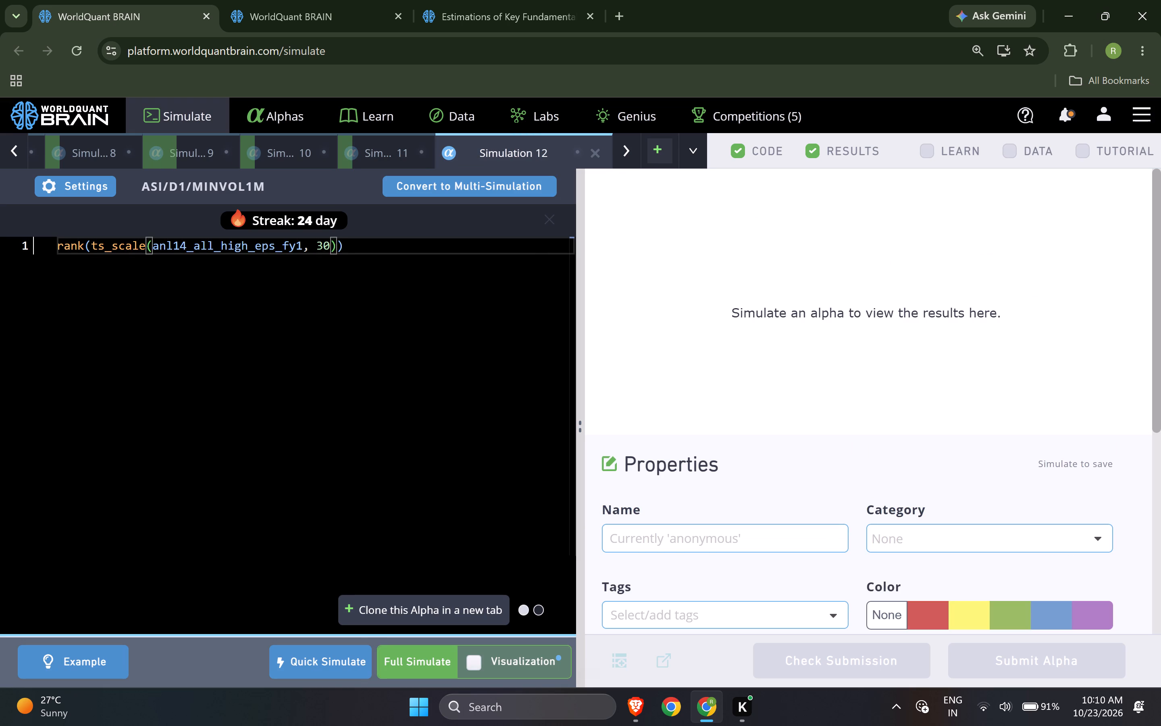
click(417, 668)
Switch to the Netflix film in Brave.
click(642, 723)
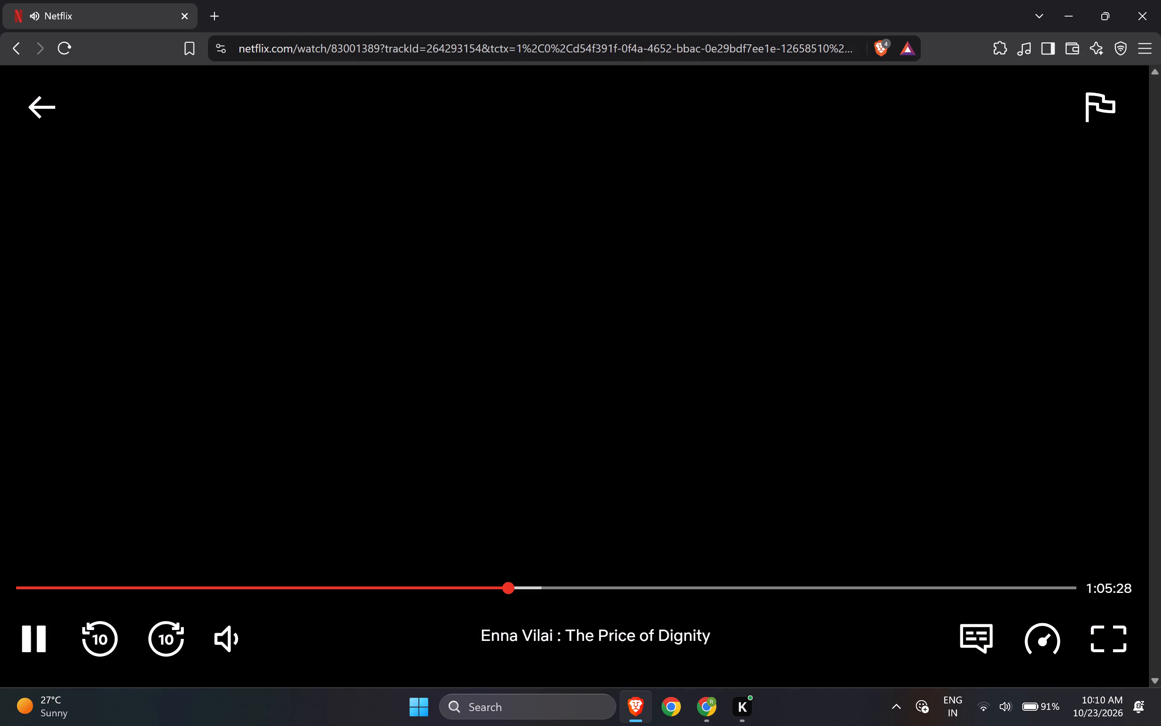
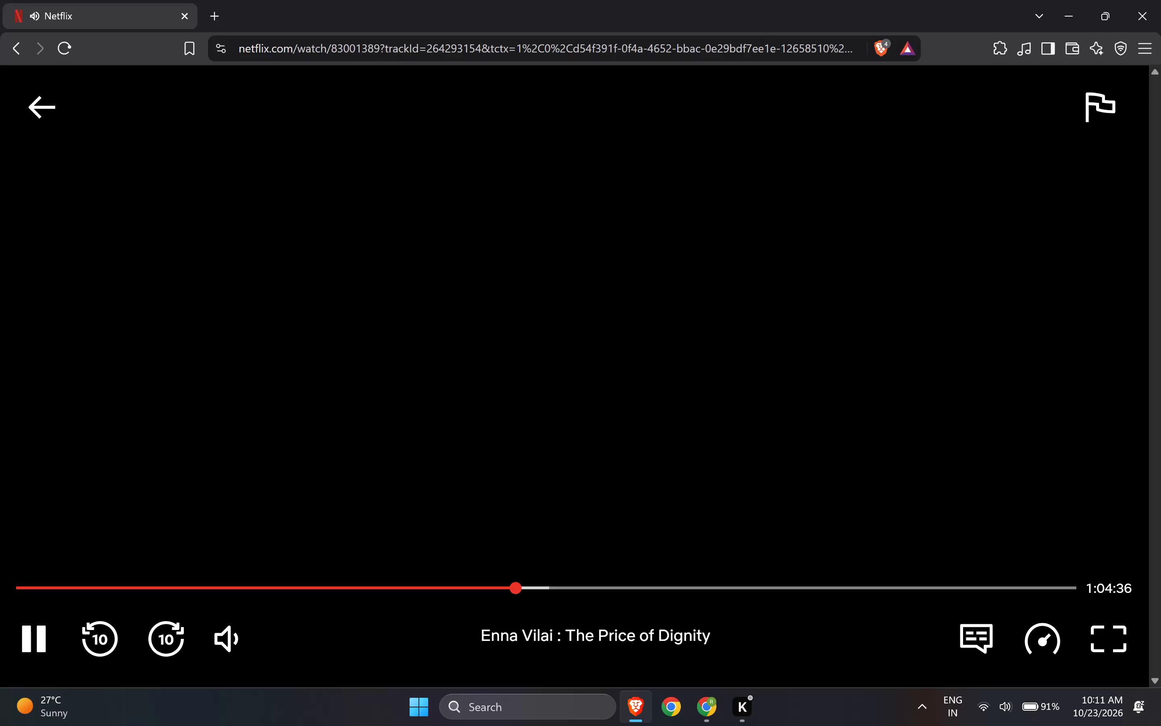
Check the progress of the 30-day simulation in Chrome, and return to the Netflix film in Brave.
click(719, 716)
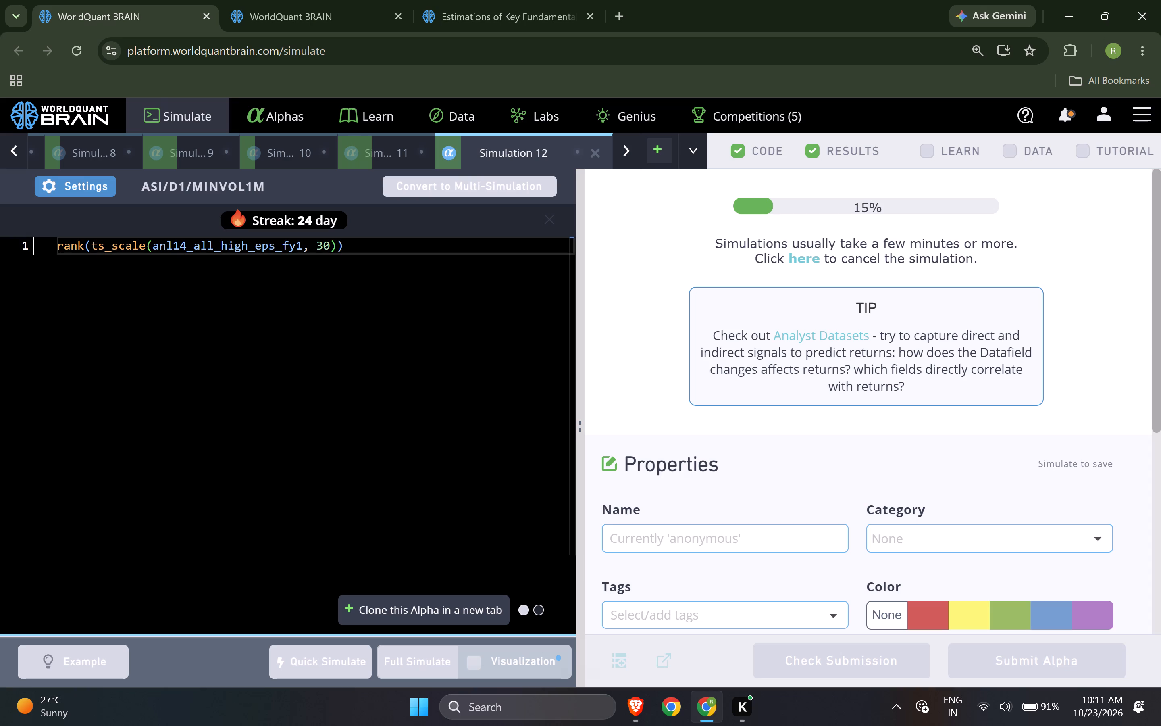
click(715, 716)
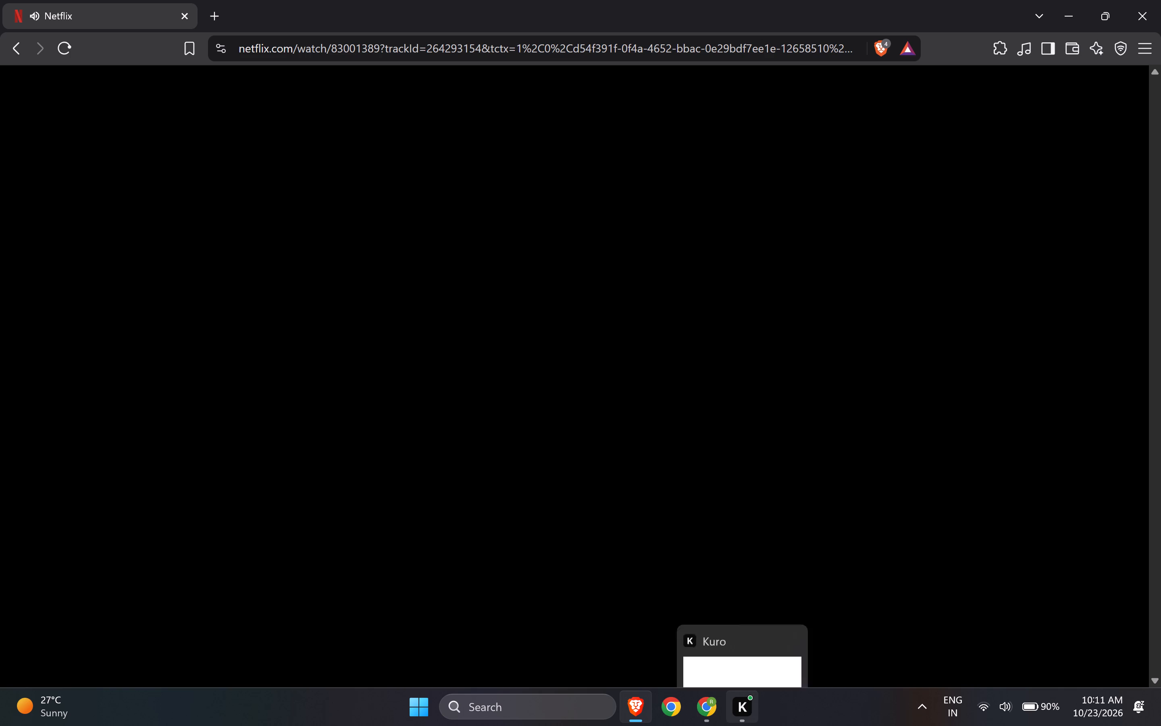
Switch to Chrome and examine the failed IS tests of the 30-day and 60-day ts_scale simulations.
click(707, 718)
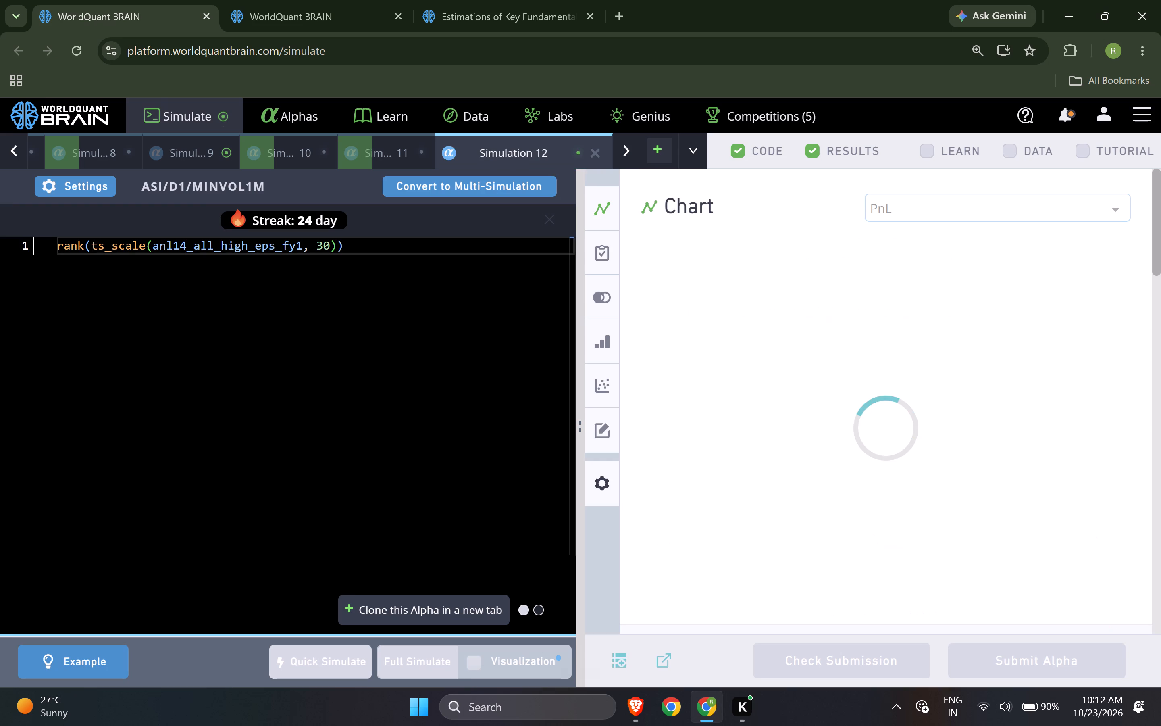
scroll(734, 382, down, 3)
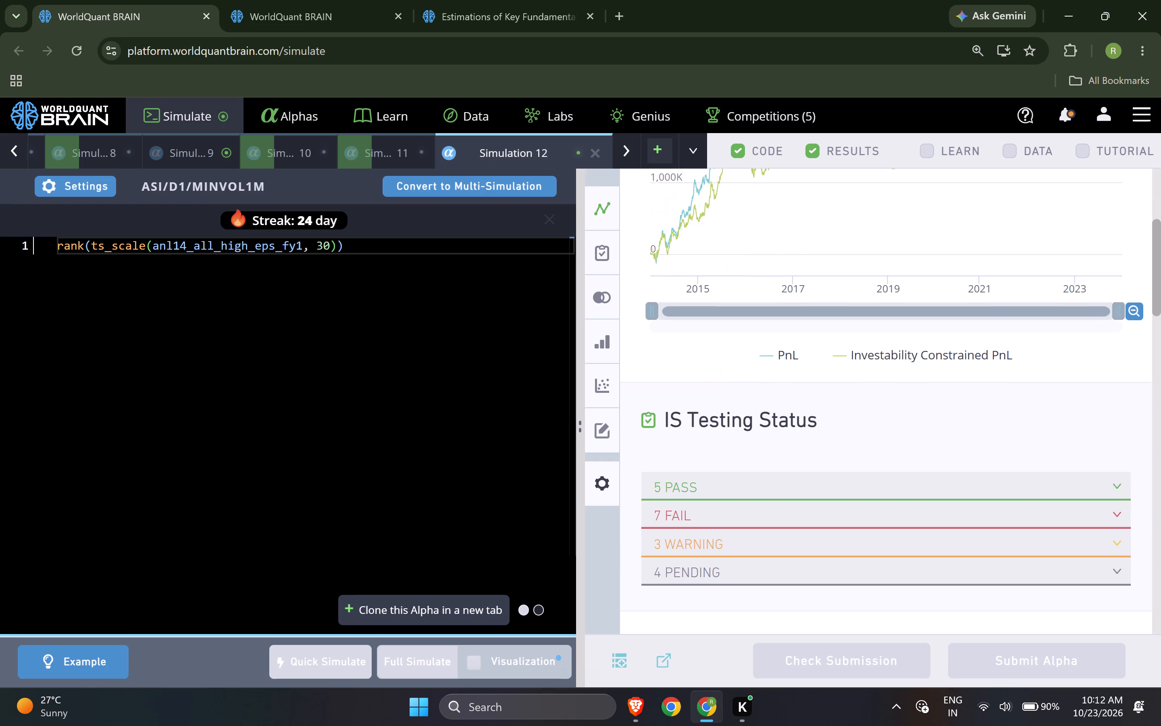
click(703, 511)
scroll(704, 498, down, 3)
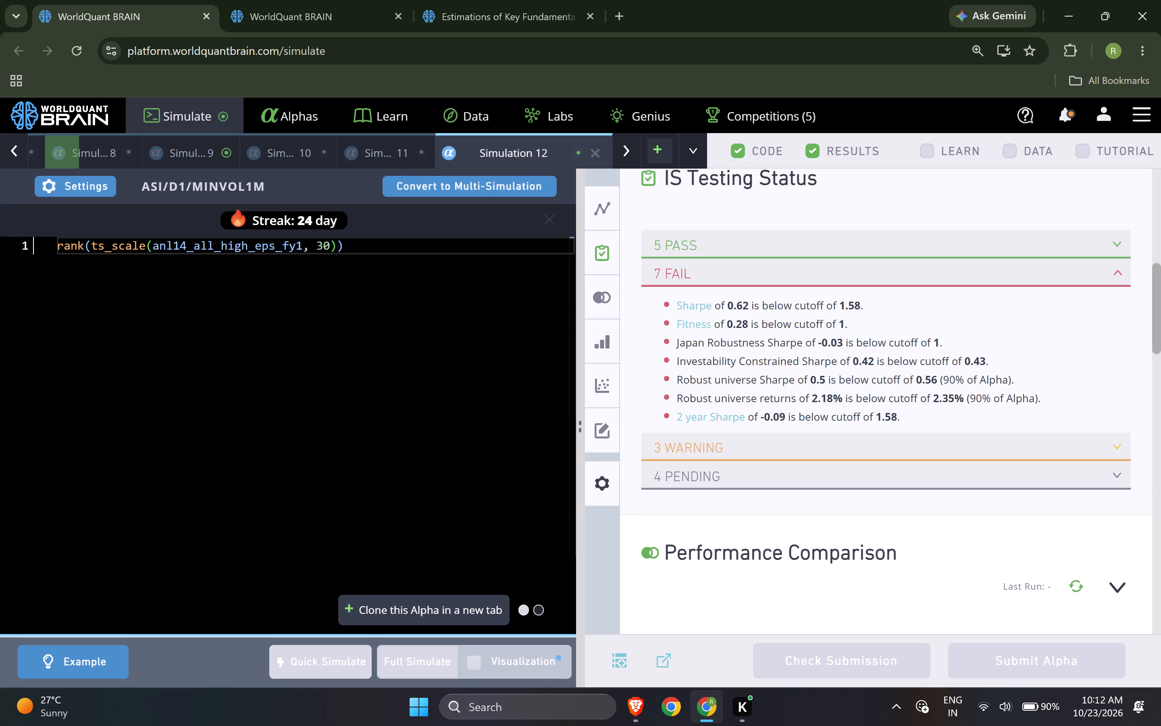
click(371, 153)
scroll(687, 299, down, 1)
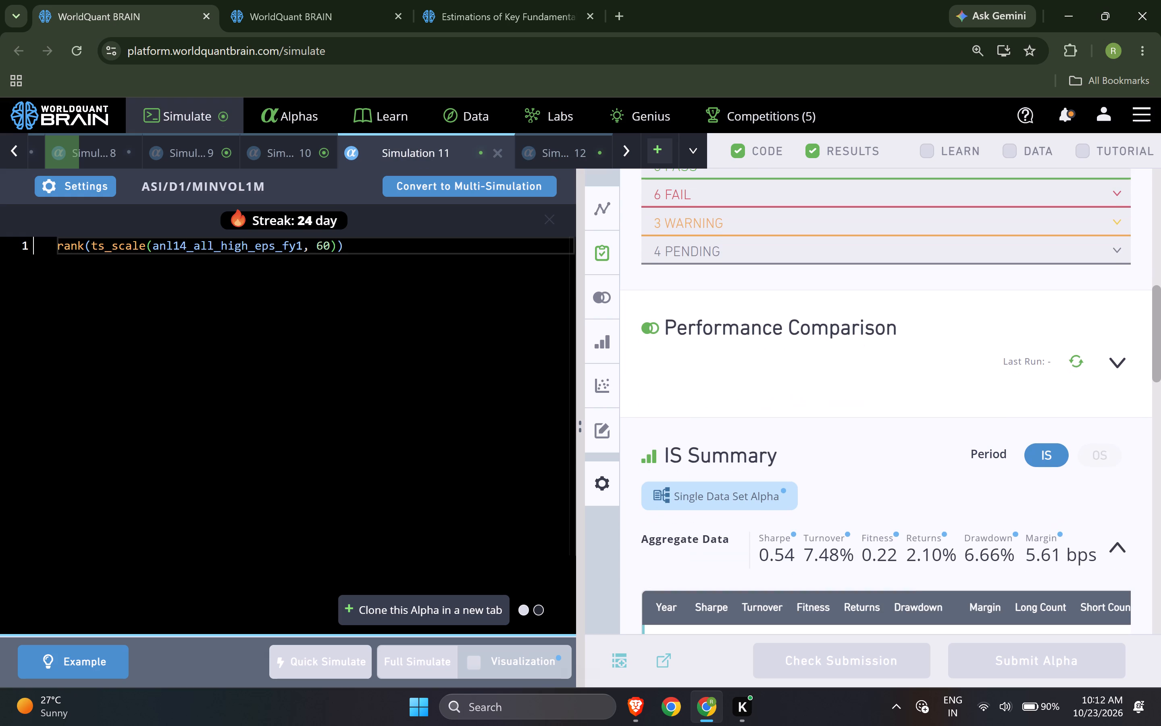
click(722, 193)
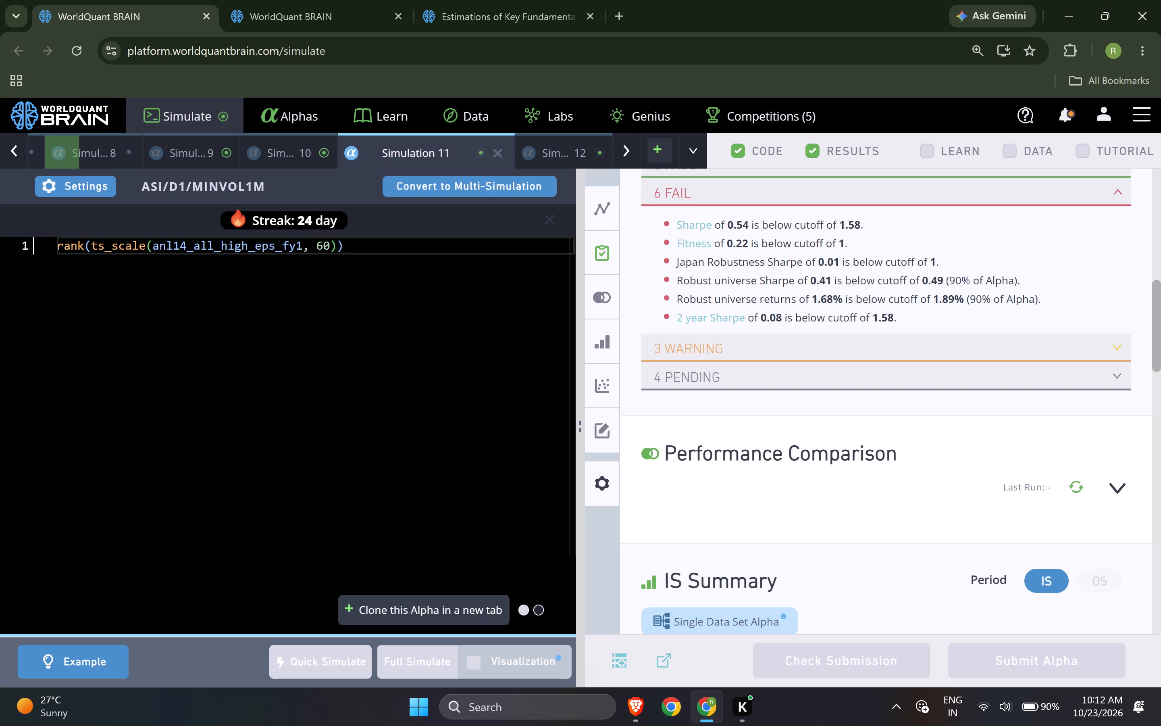
Close Simulations 12, 11 and 10, which hold the 30-, 60- and 90-day ts_scale alphas.
click(573, 159)
click(593, 151)
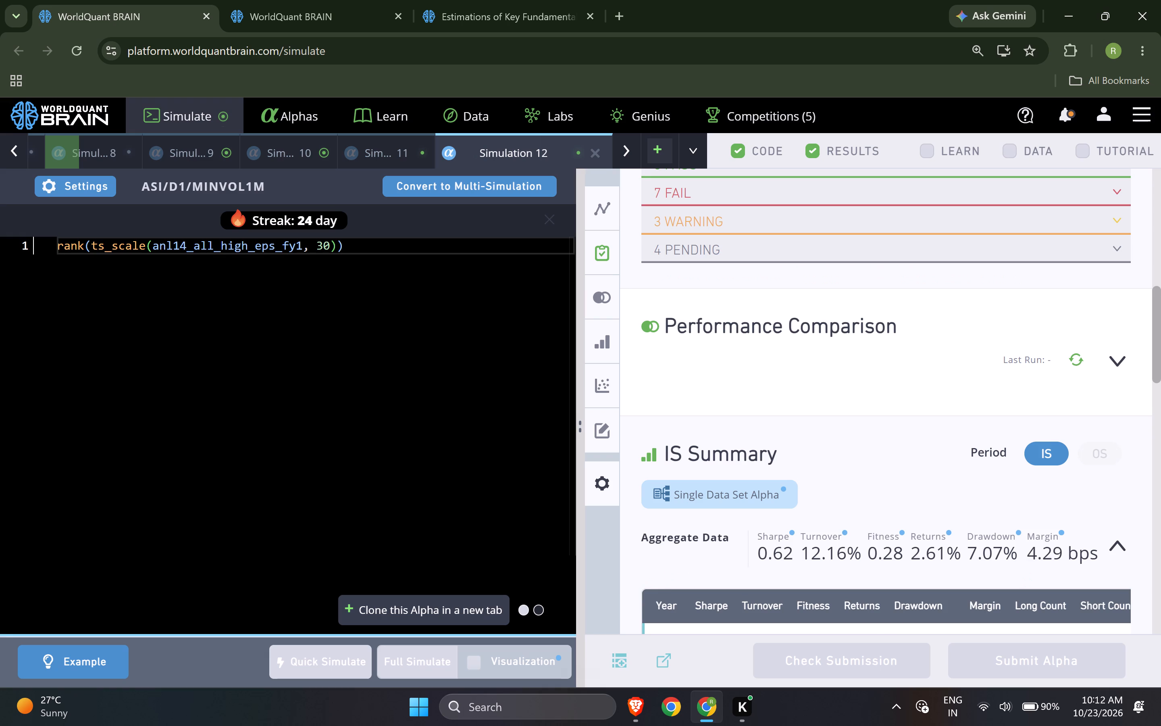
click(593, 151)
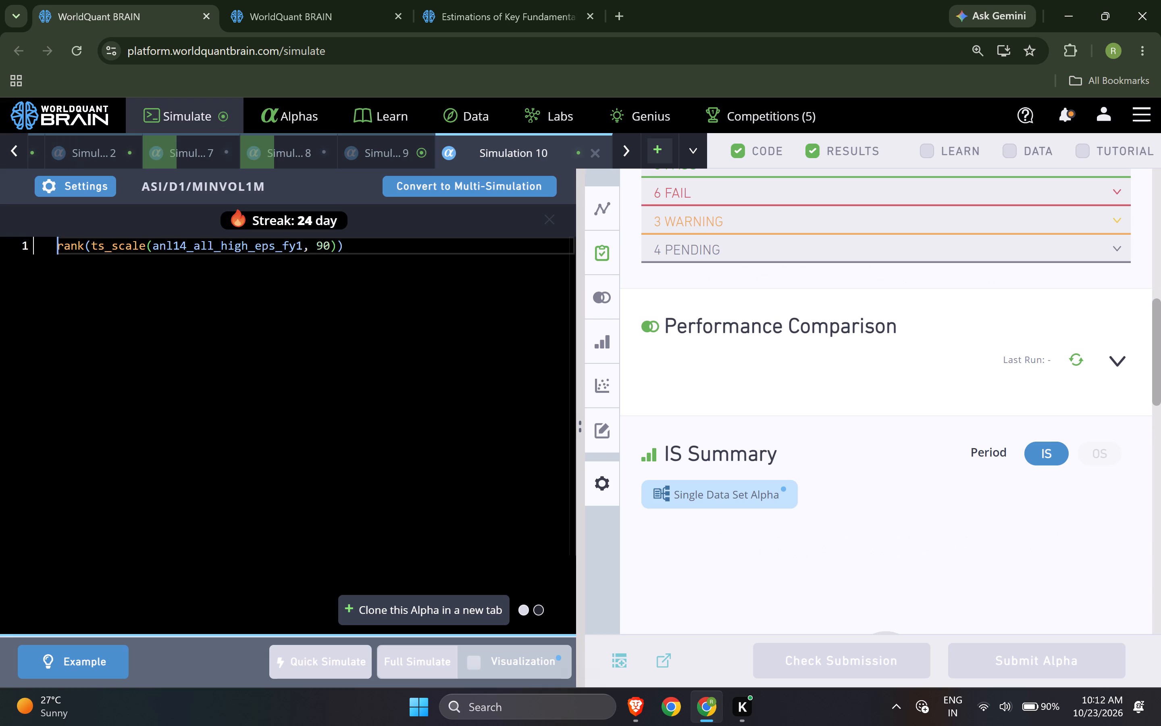
click(602, 152)
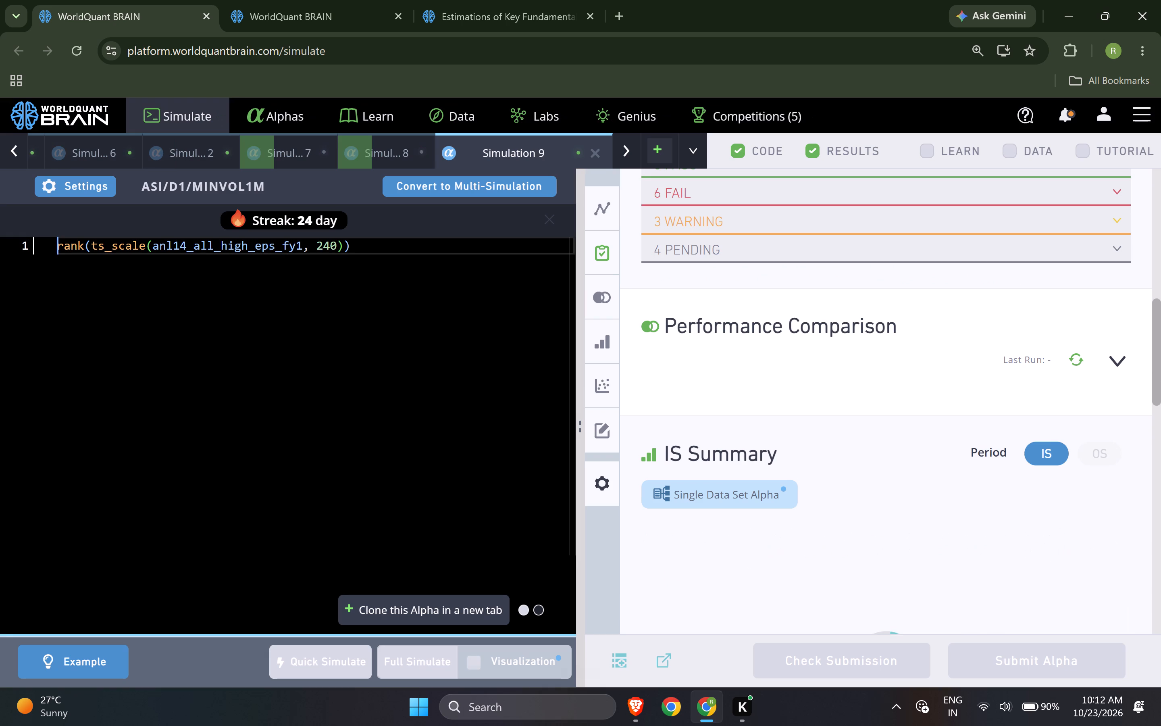
Review the failed IS tests of the 240-day ts_scale alpha in Simulation 9, and close that simulation.
click(674, 198)
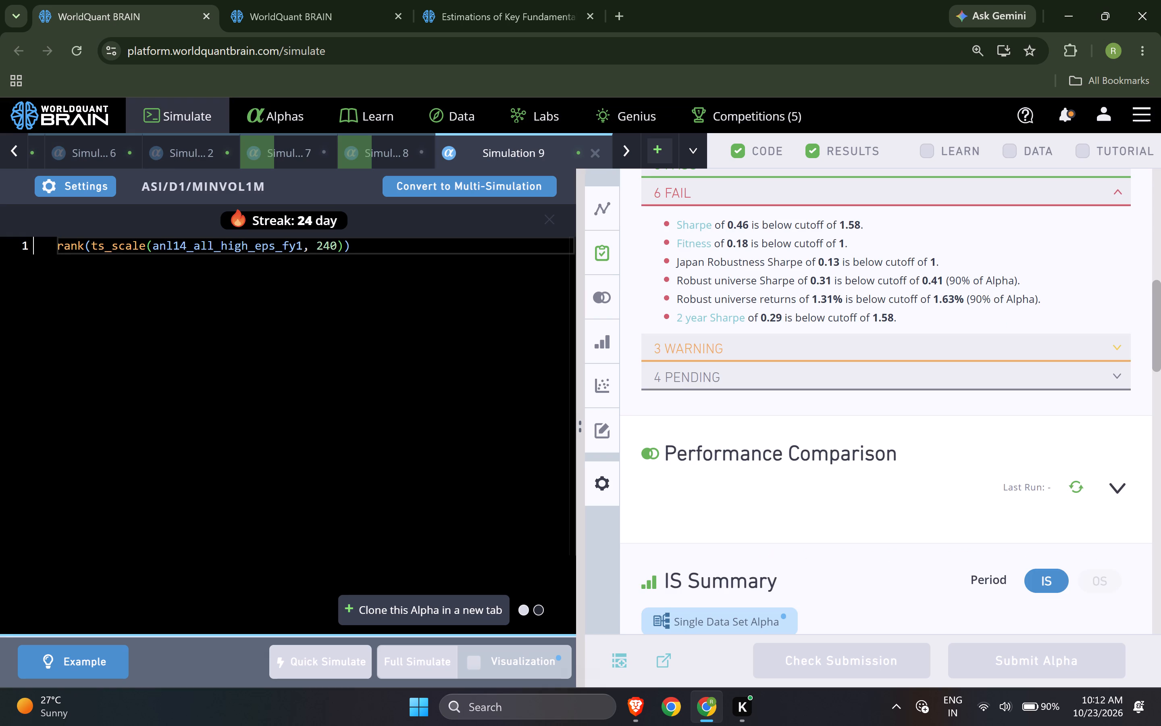
click(602, 156)
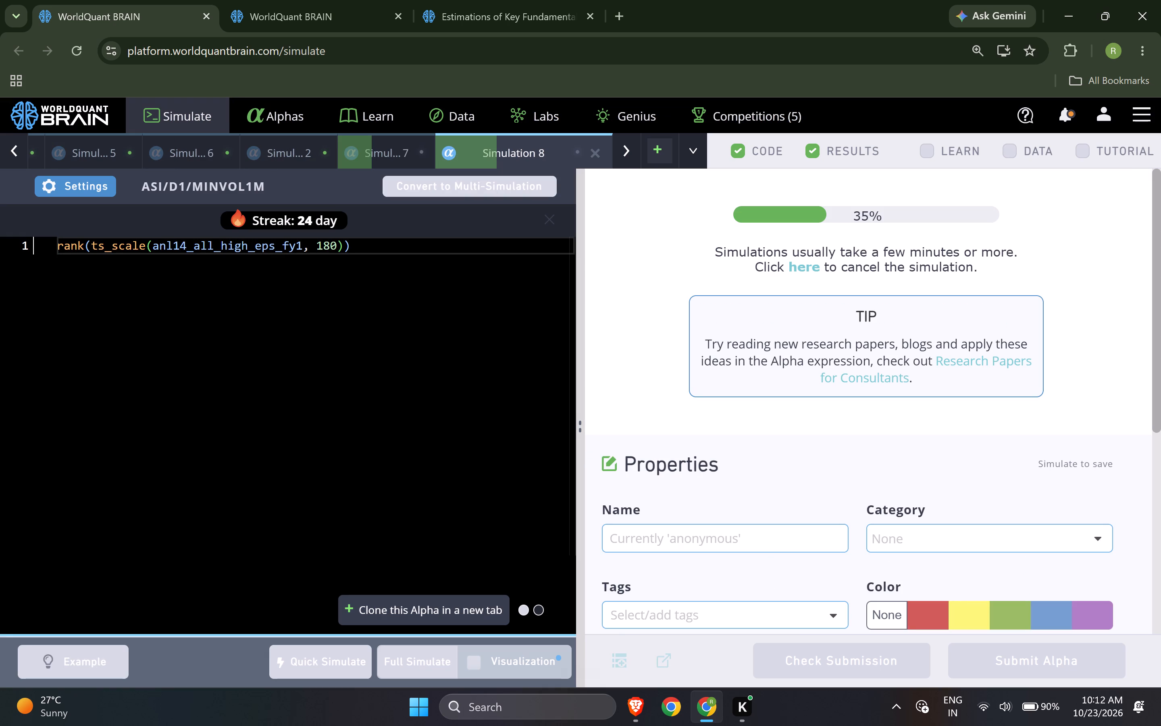
Examine the failed IS tests of the 120-day ts_scale alpha in Simulation 2.
click(312, 161)
scroll(718, 339, down, 5)
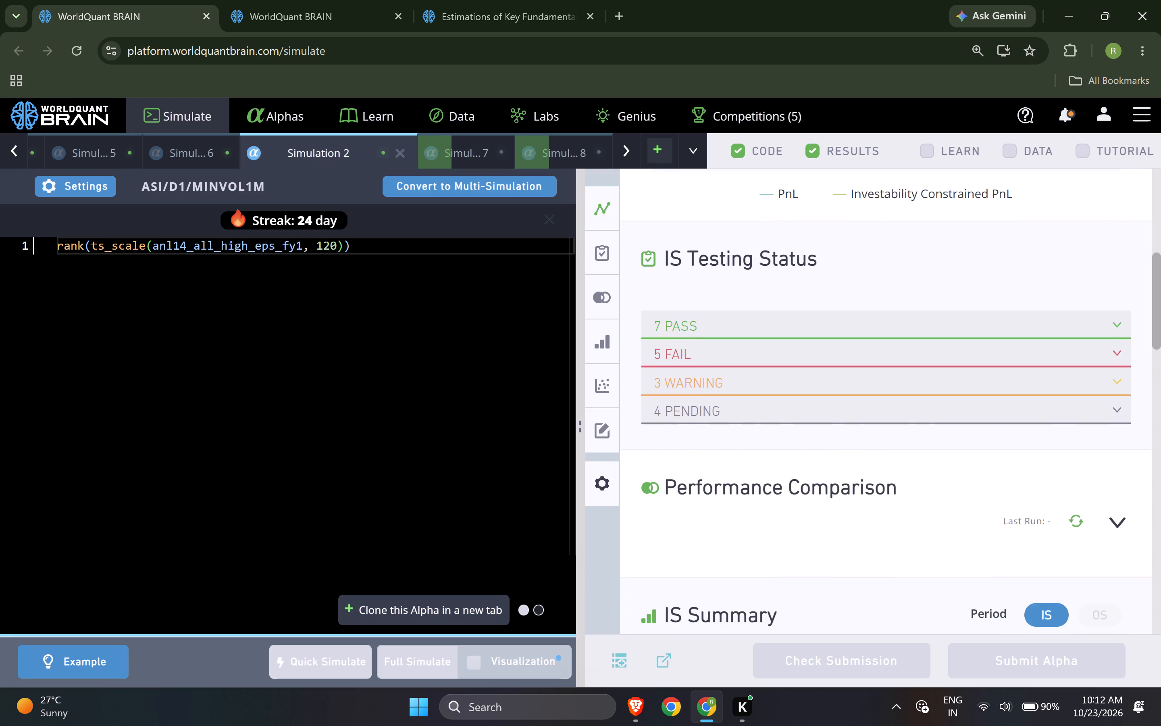
click(715, 358)
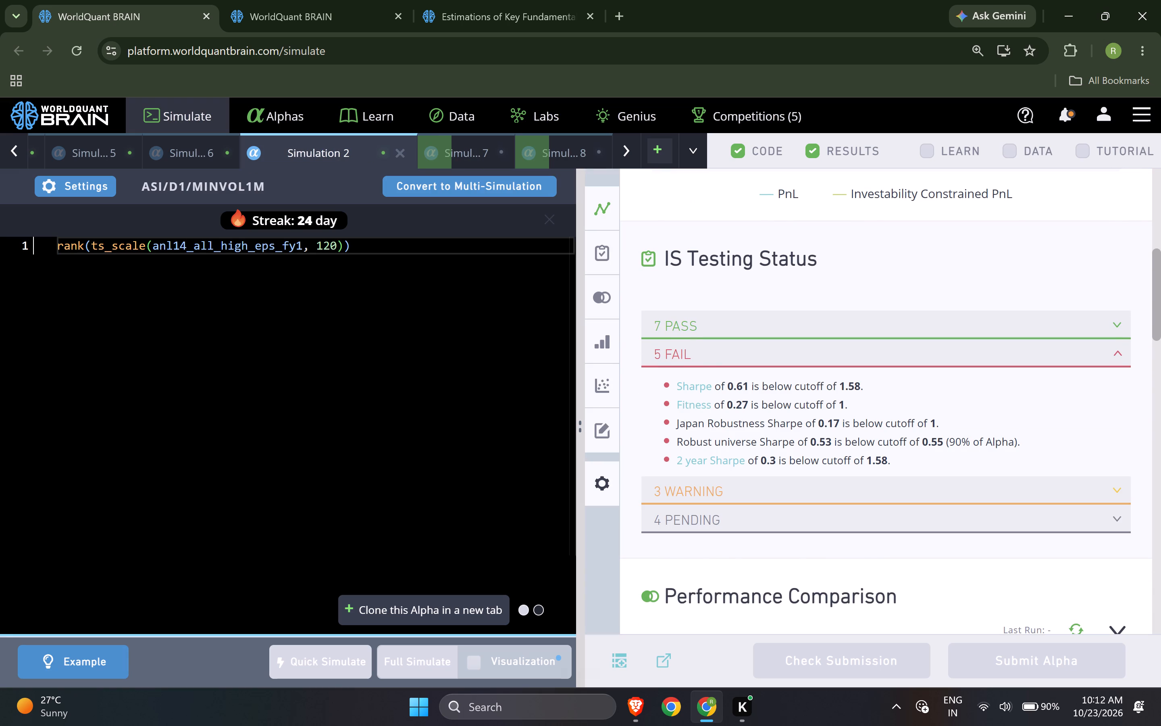
Clone the 120-day ts_scale alpha into a new simulation with RAM neutralization and start its full simulation.
click(484, 603)
click(85, 194)
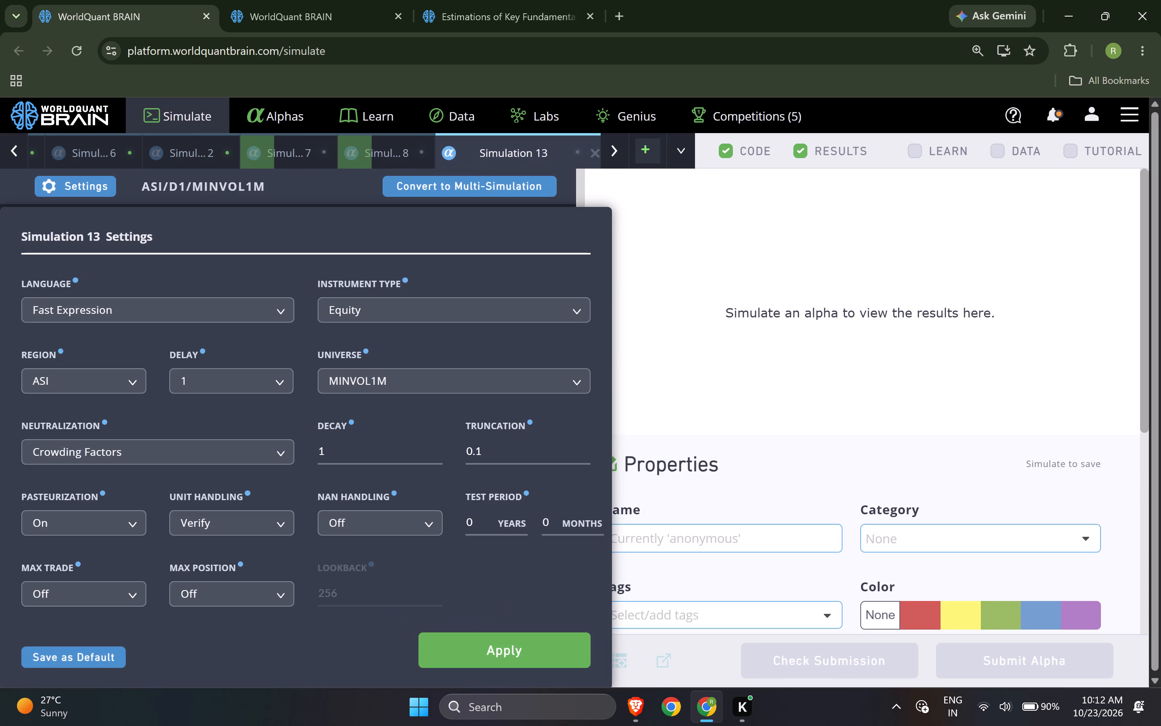
click(123, 449)
click(134, 506)
click(511, 642)
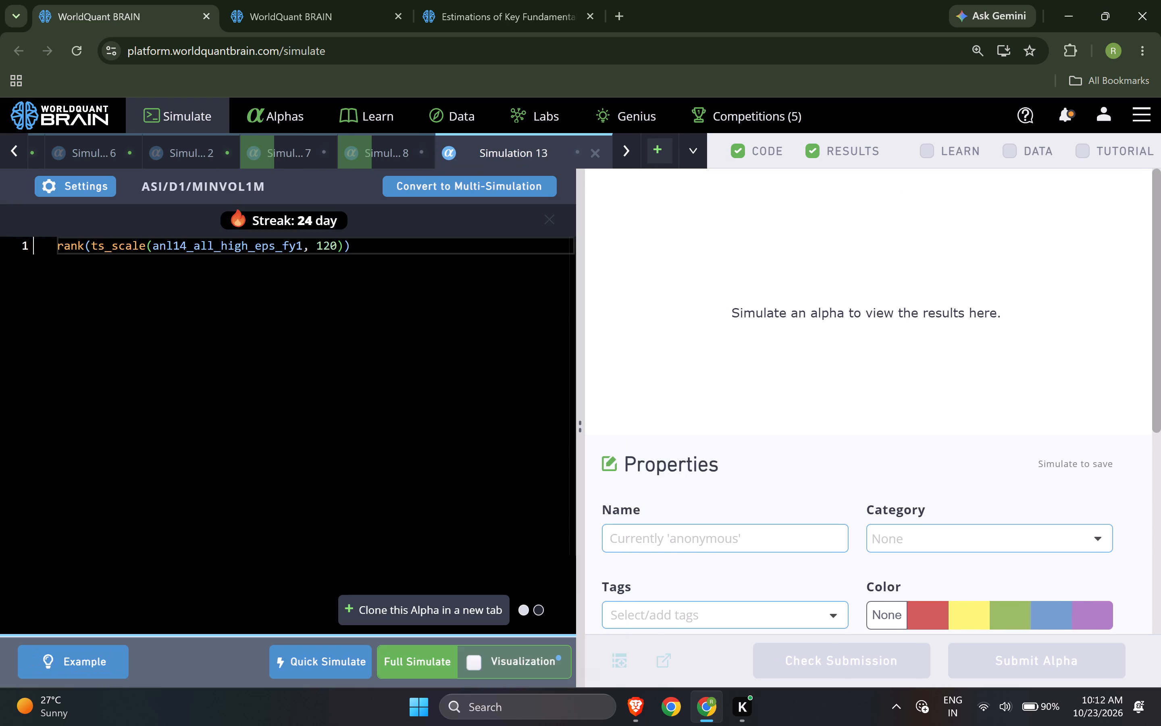
click(437, 661)
Clone the RAM version into a new simulation with Statistical neutralization and start its full simulation.
click(454, 612)
click(102, 191)
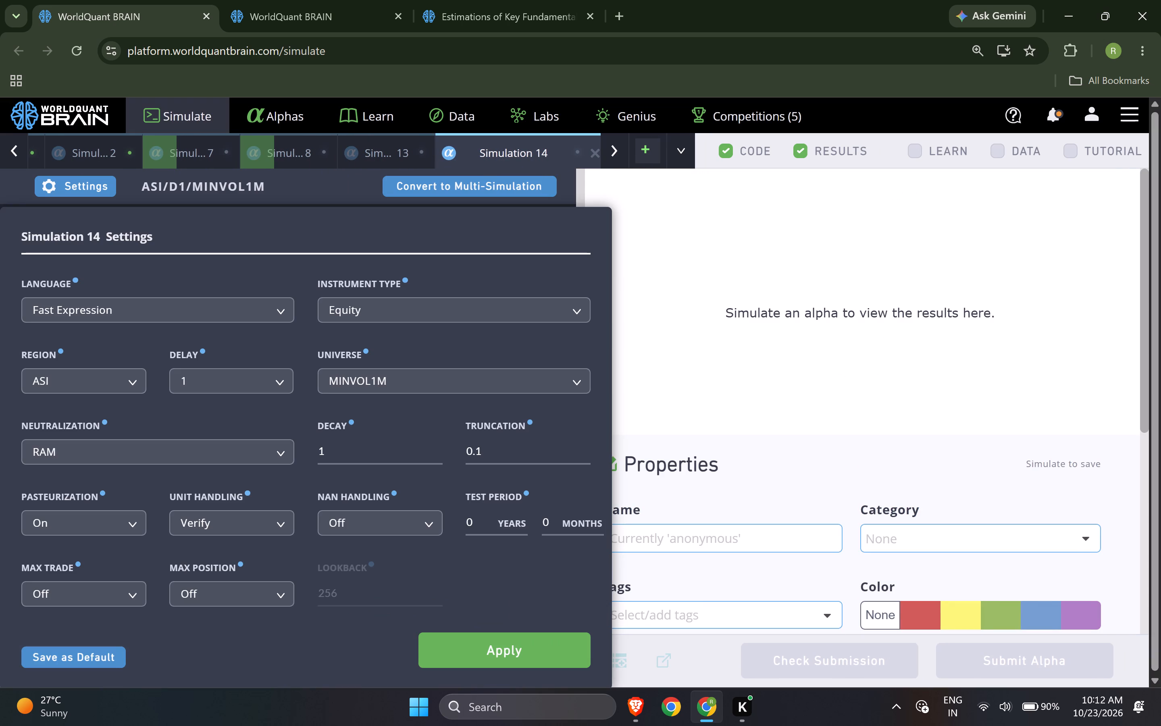
click(156, 445)
click(141, 529)
click(494, 647)
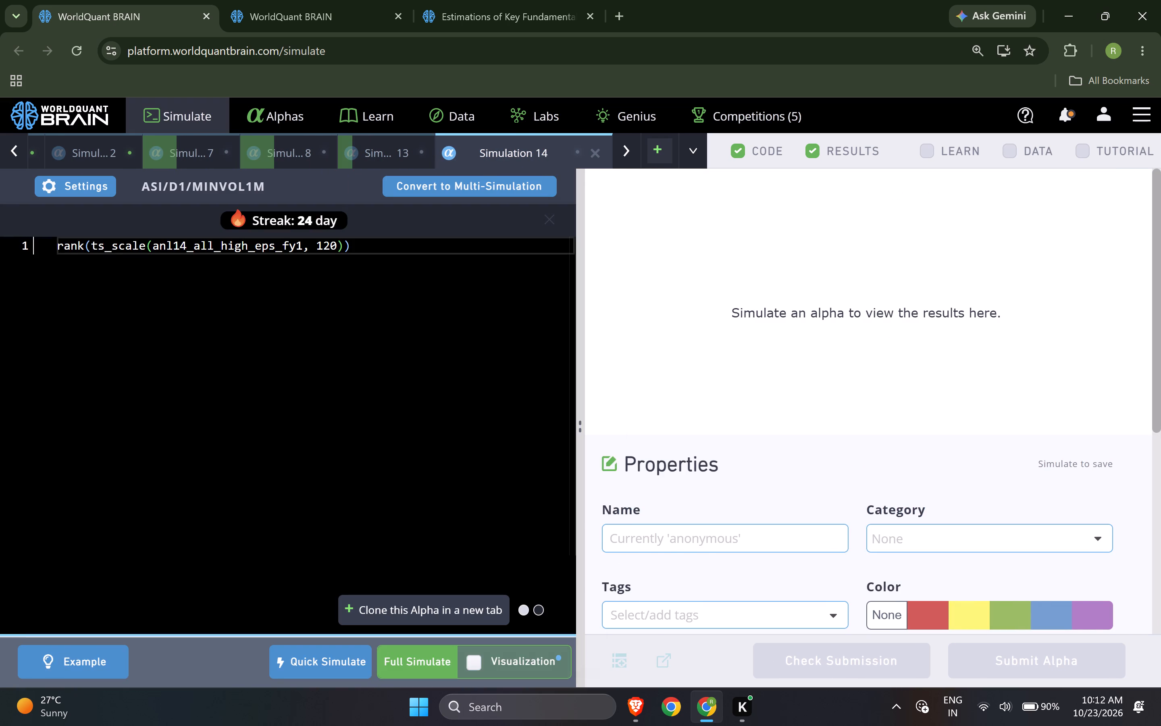
click(424, 667)
Clone the Statistical version into a new simulation with Fast Factors neutralization and start its full simulation.
click(456, 604)
click(90, 184)
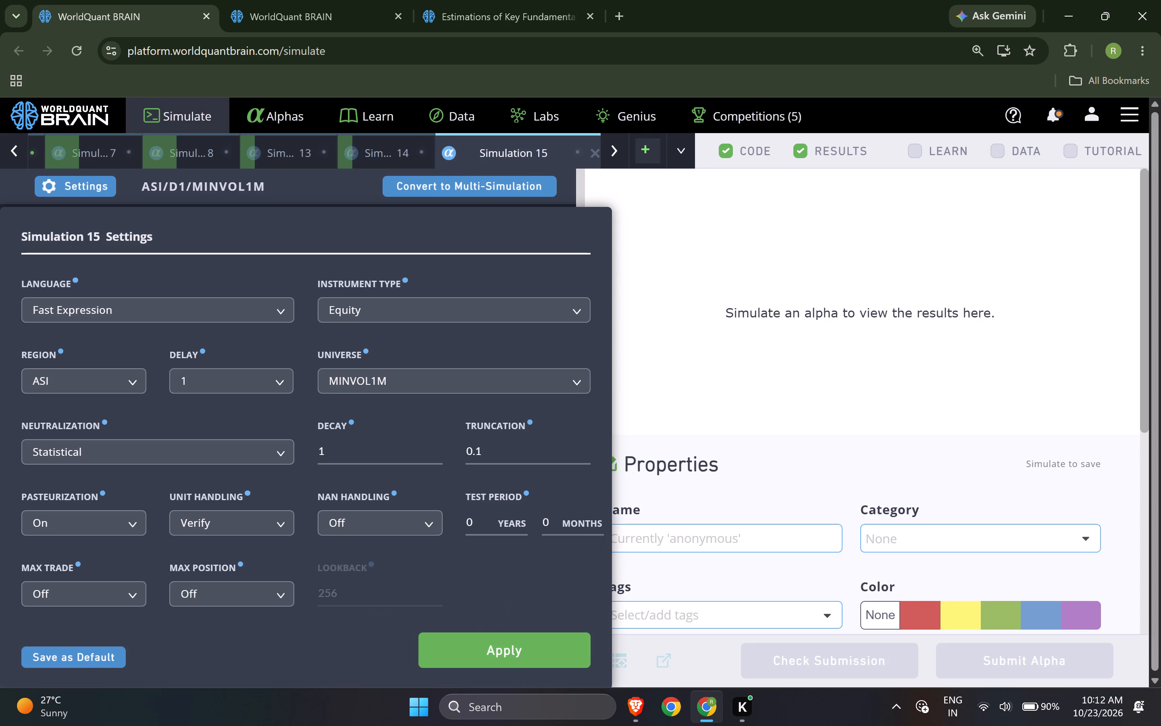
click(108, 451)
click(138, 585)
click(448, 654)
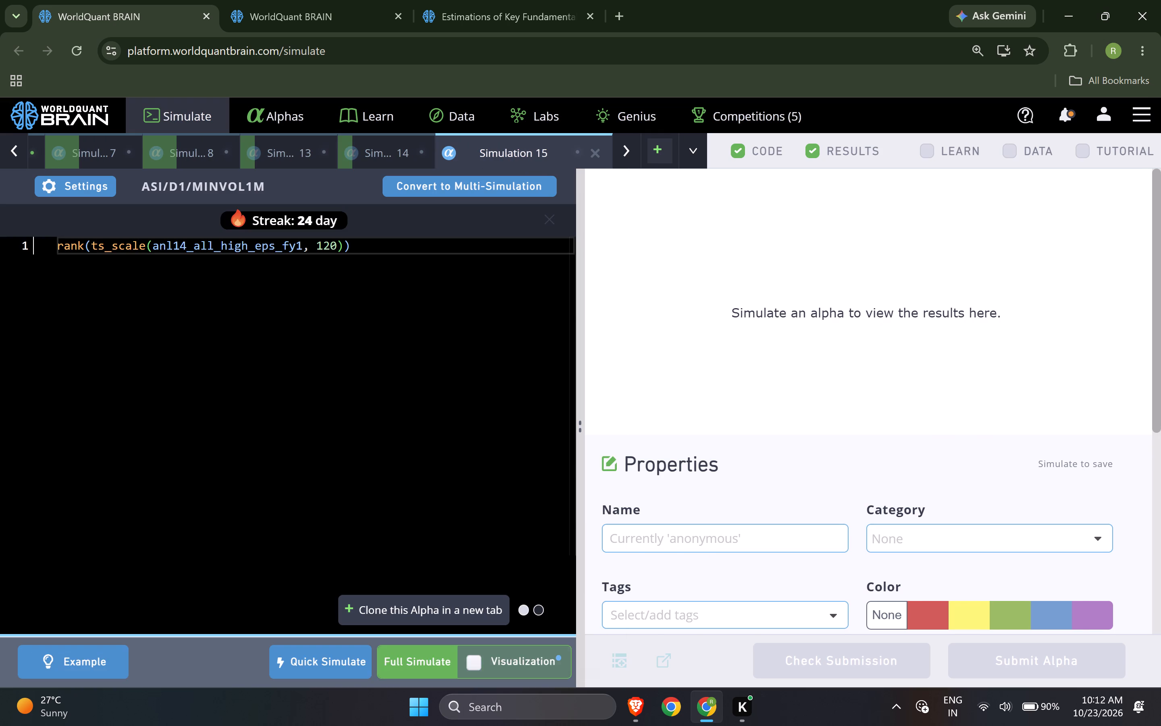
click(443, 662)
Clone the Fast Factors version into a new simulation with Slow Factors neutralization and start its full simulation.
click(451, 602)
click(102, 183)
click(137, 440)
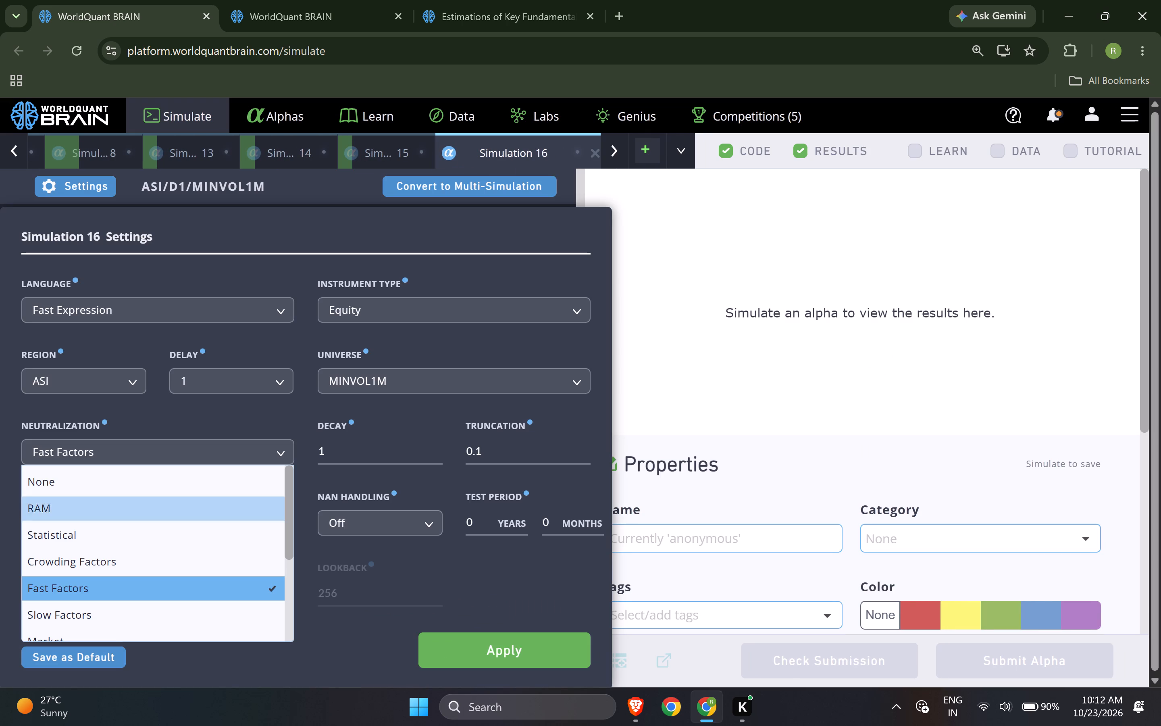
click(132, 608)
click(468, 653)
click(428, 670)
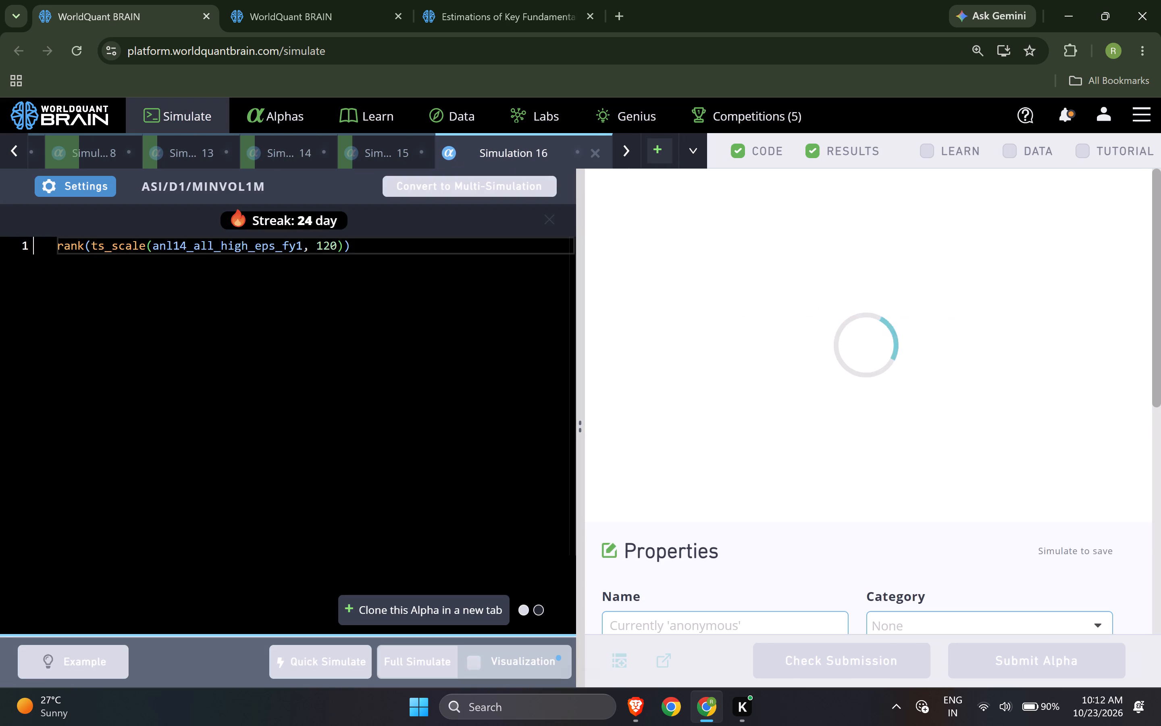
Clone the Slow Factors version, choose a neutralization further down the options, and start its full simulation.
click(447, 607)
click(107, 191)
drag(110, 431, 111, 440)
click(116, 447)
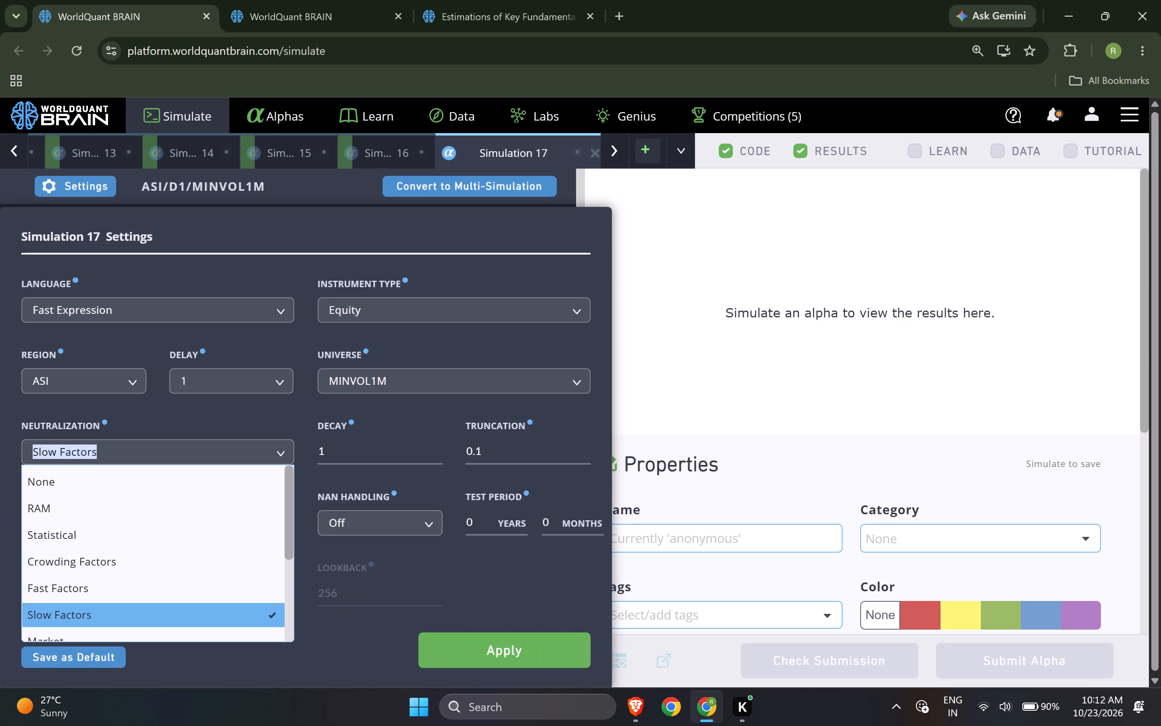
scroll(117, 603, down, 2)
click(119, 623)
click(487, 653)
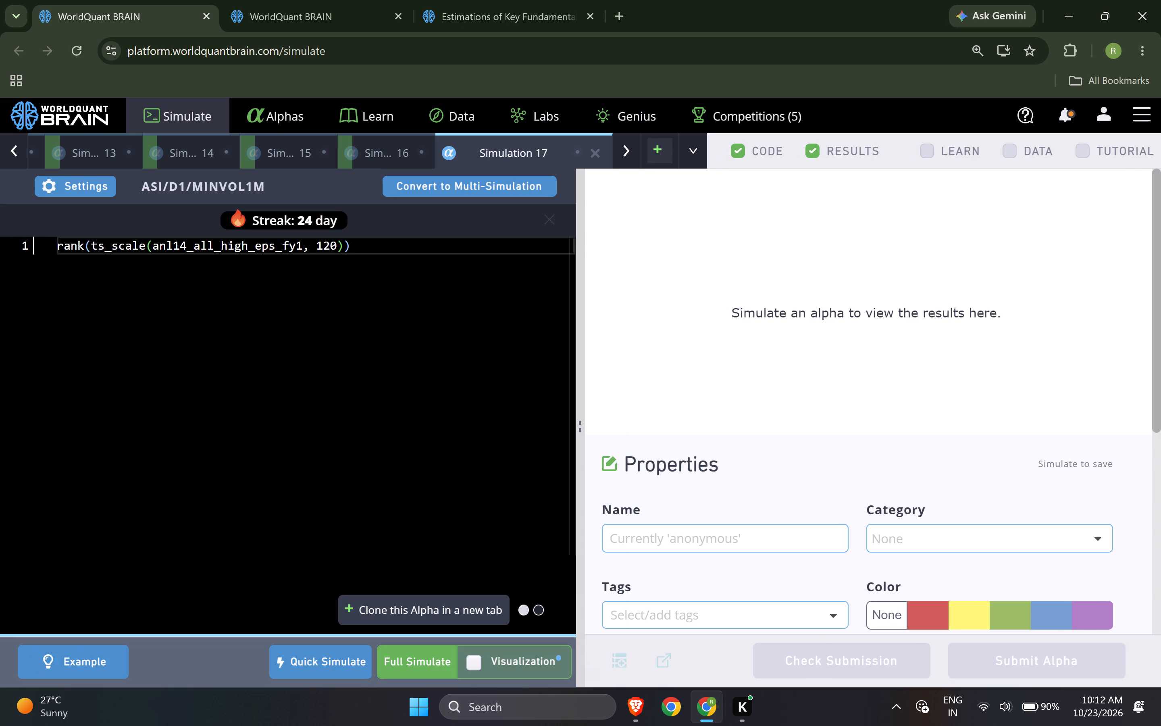
click(443, 668)
Switch to the Netflix film in Brave.
click(635, 714)
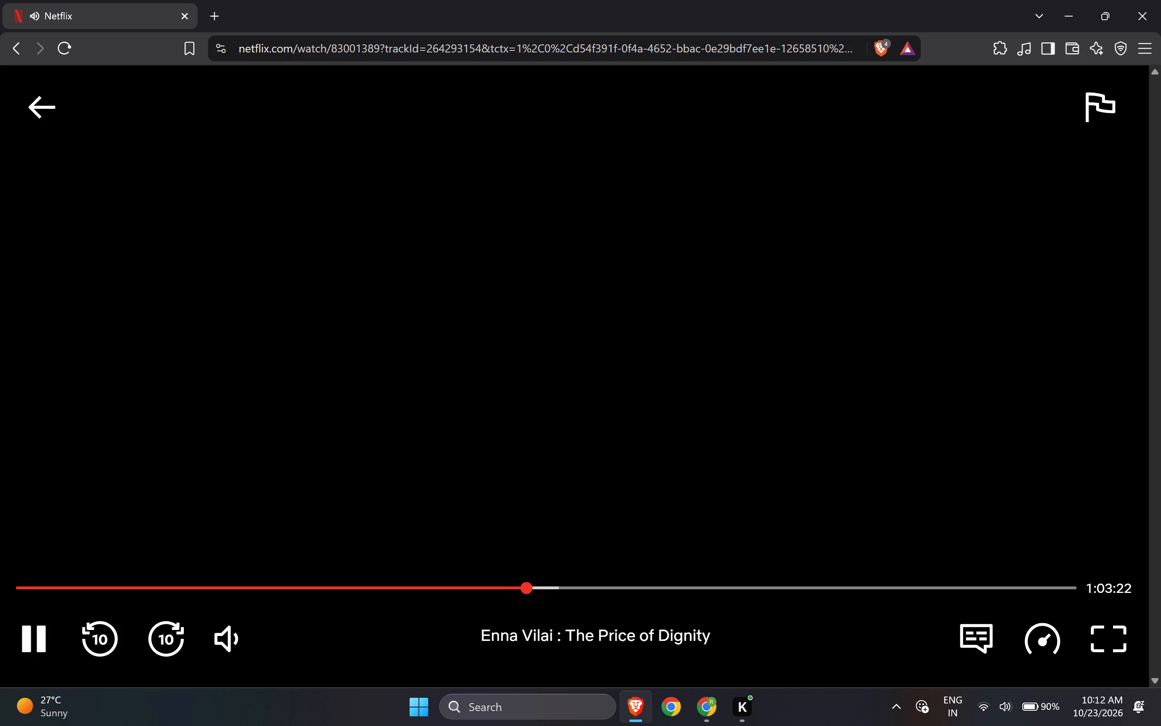
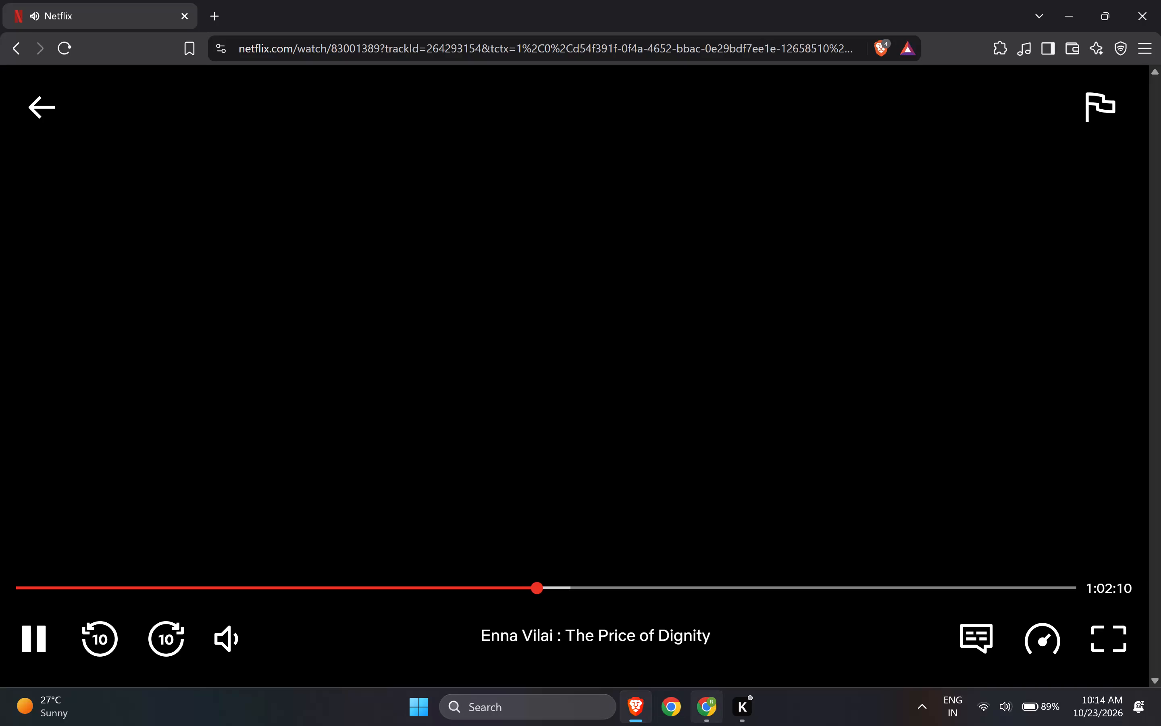
Switch to WorldQuant BRAIN in Chrome, open Simulation 7, and examine the failed tests in its IS Testing Status.
click(705, 700)
click(705, 701)
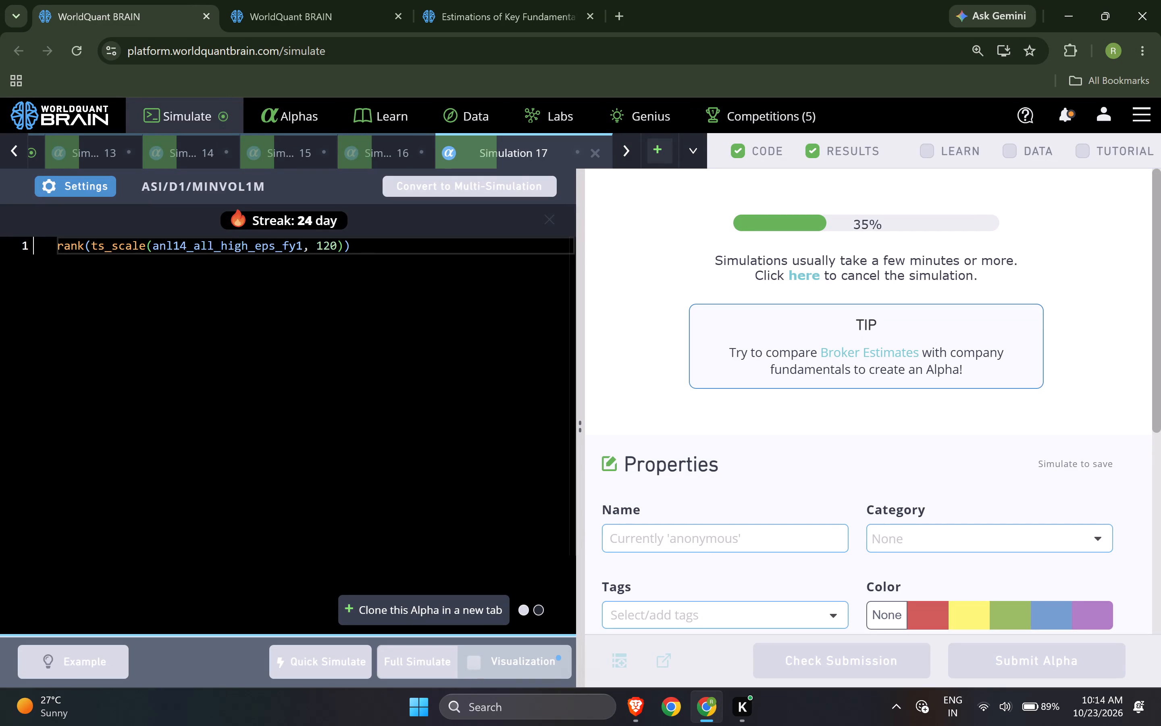
click(690, 141)
click(606, 349)
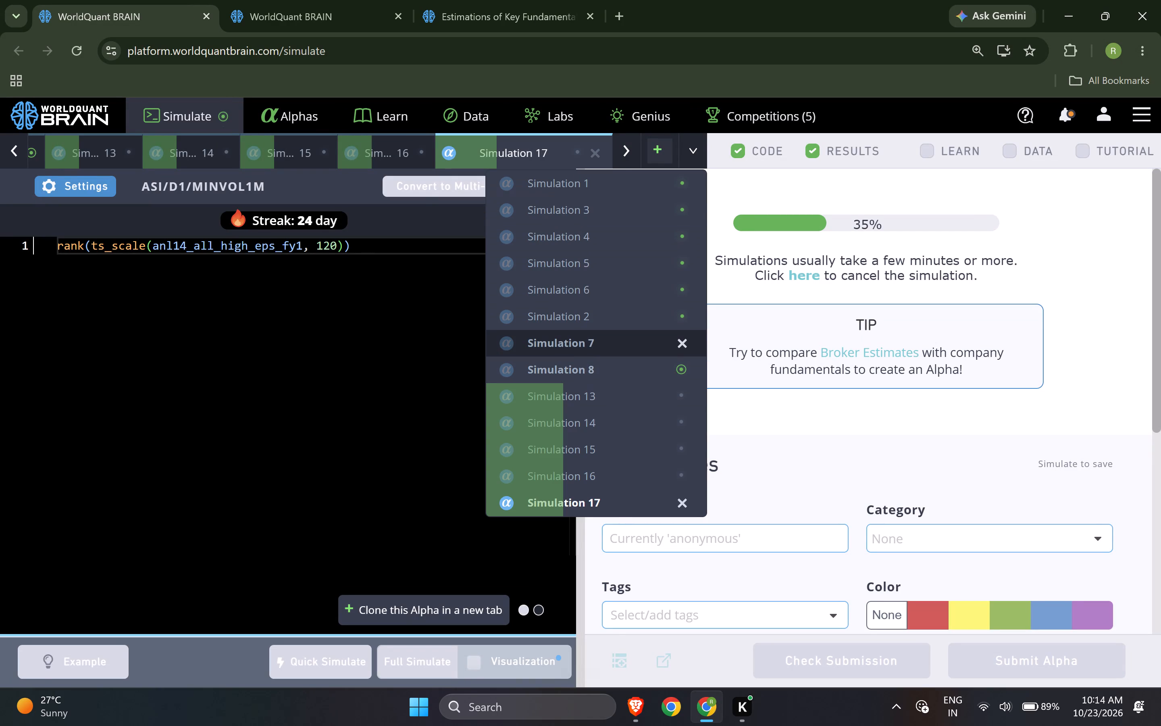
scroll(805, 469, down, 5)
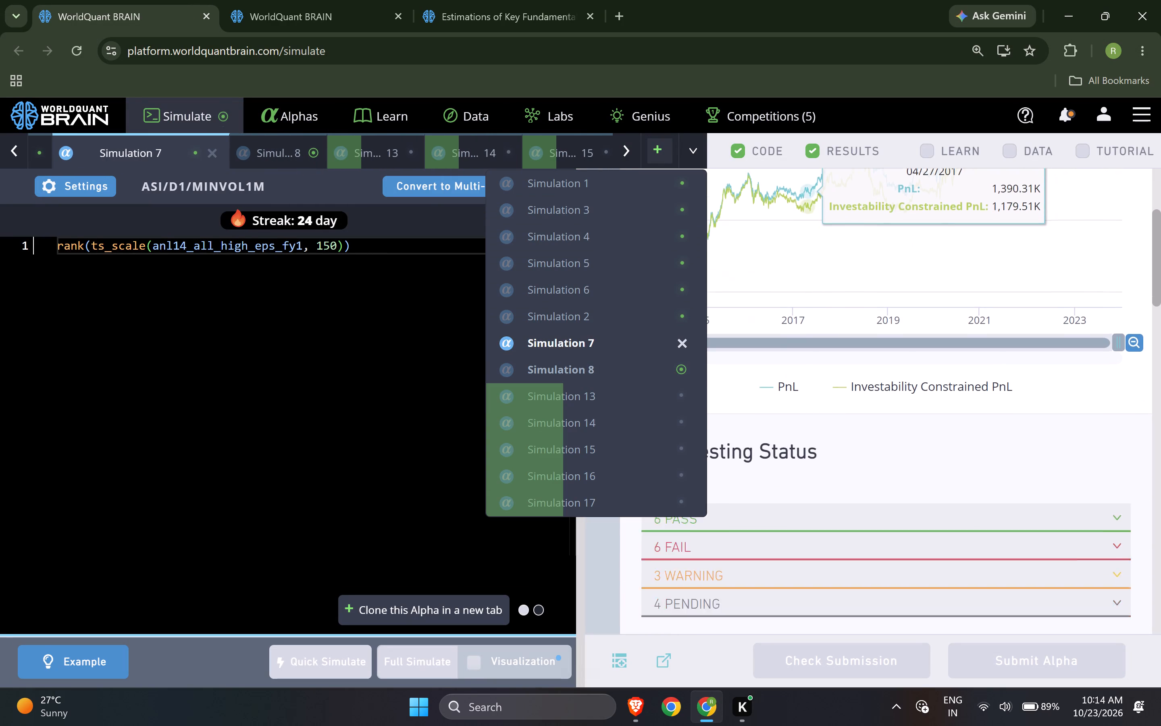
scroll(805, 469, down, 2)
scroll(803, 325, up, 4)
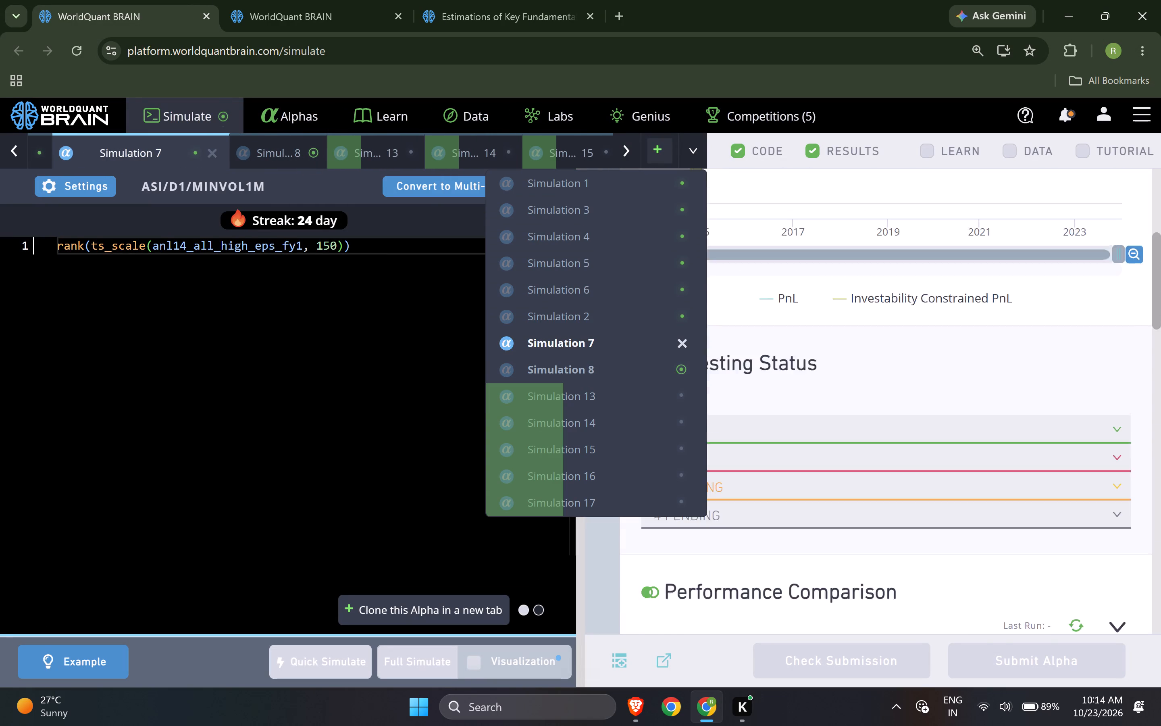
click(795, 512)
scroll(795, 512, down, 1)
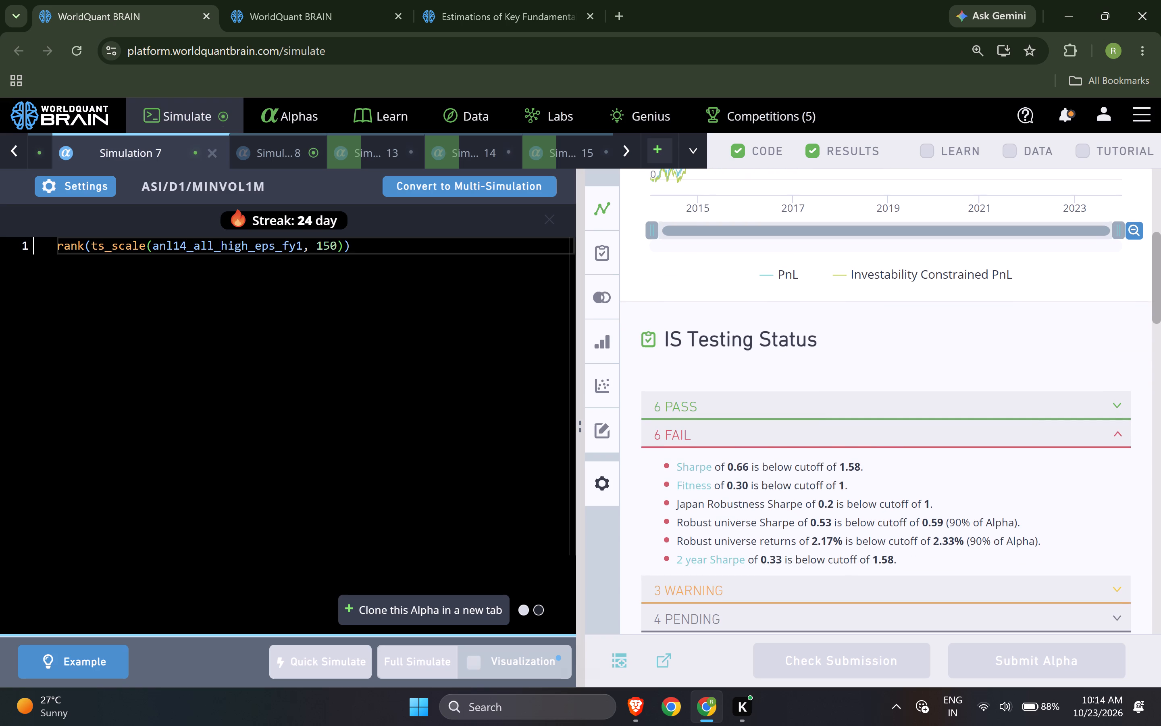
Check Simulation 8's testing status, and close both Simulation 8 and Simulation 7.
click(307, 156)
scroll(714, 394, up, 3)
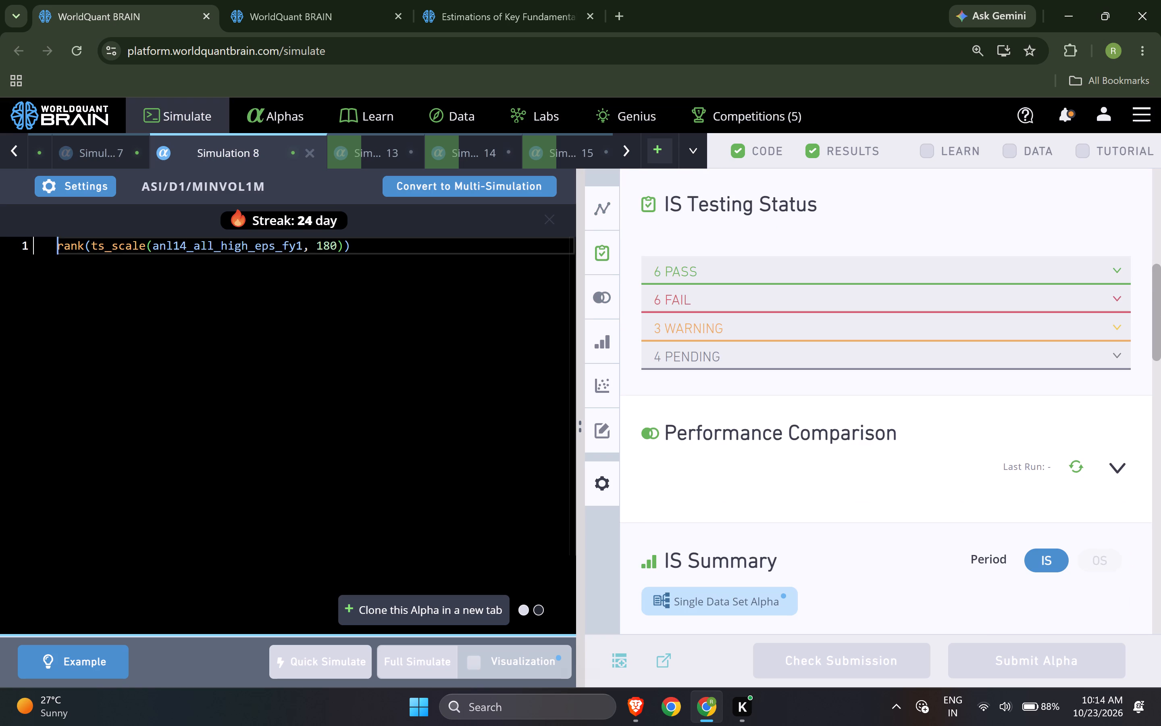
click(308, 152)
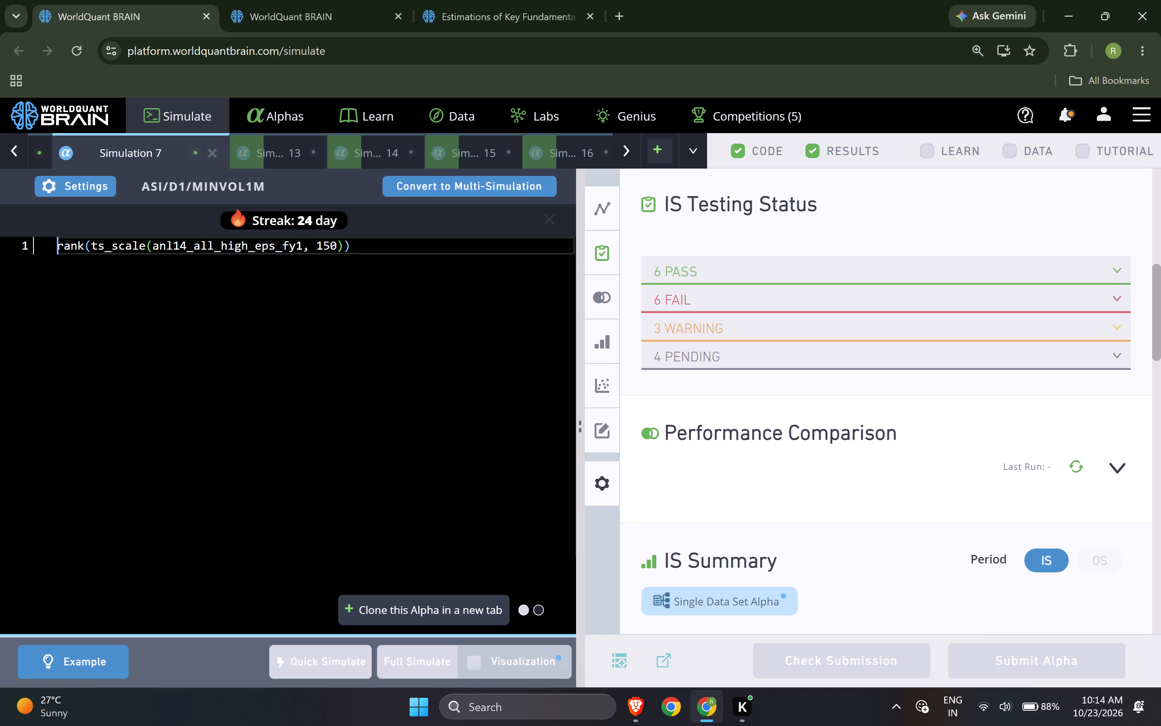
click(216, 149)
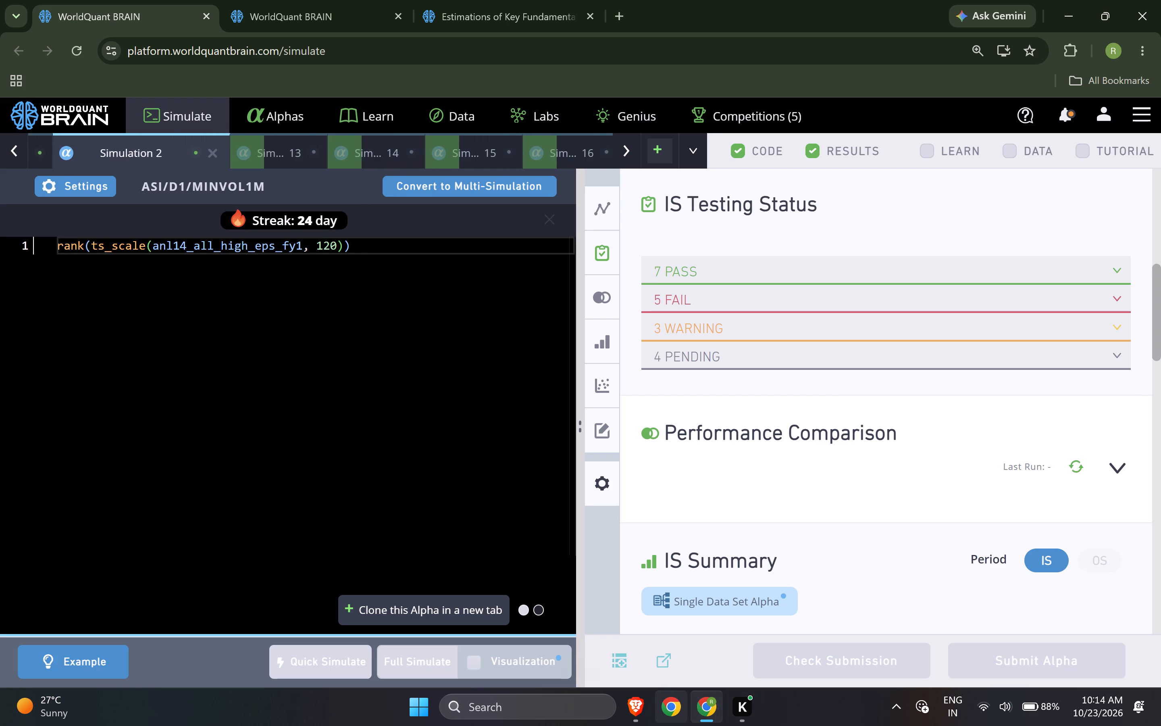
Switch to the Netflix film in Brave.
click(639, 696)
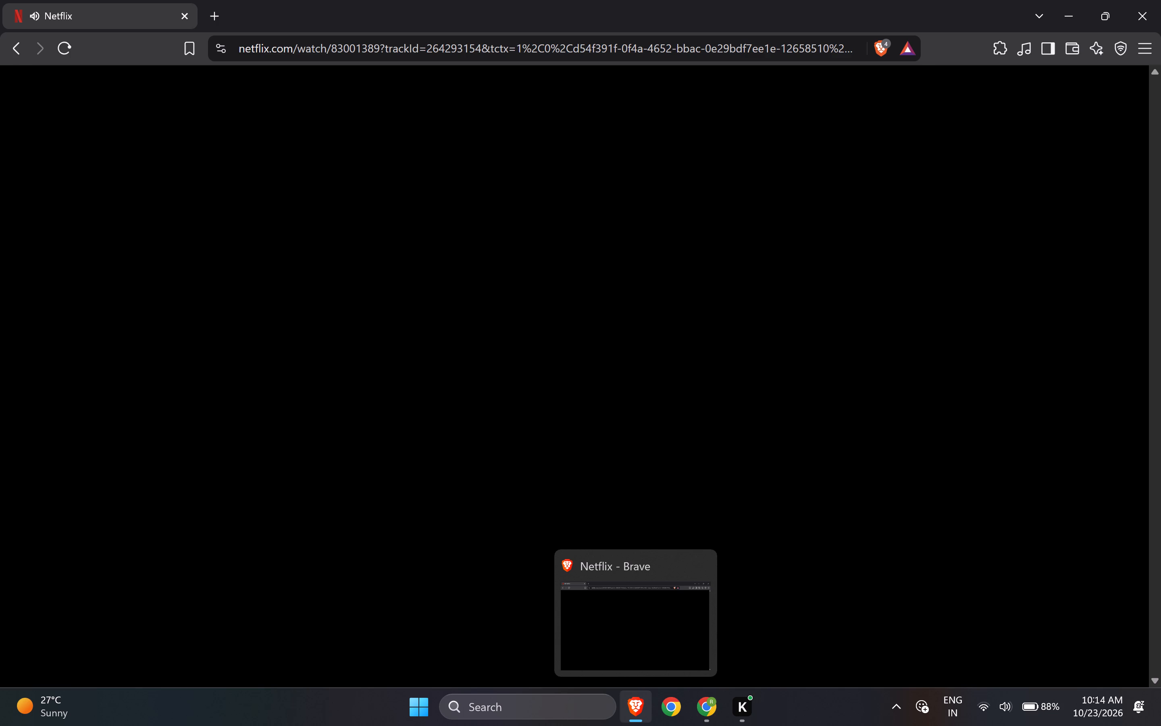
click(635, 719)
click(639, 711)
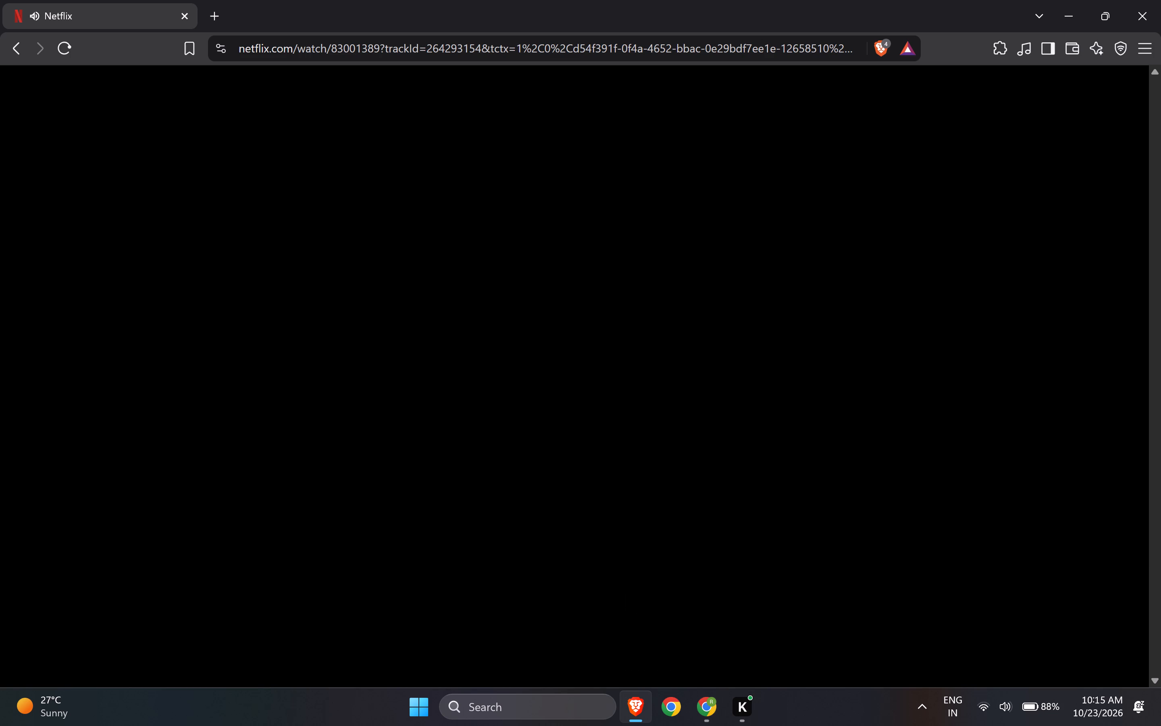
Switch back to WorldQuant BRAIN in Chrome, examine Simulation 13's failed and passed tests, and close that simulation.
click(707, 718)
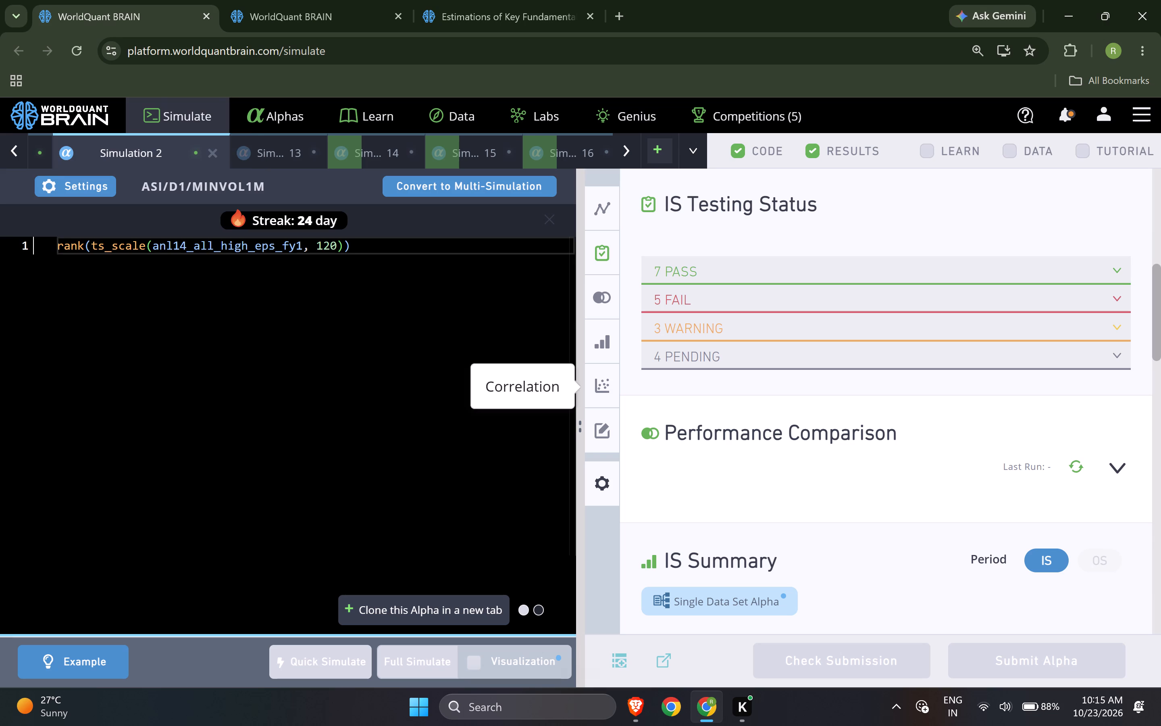
click(295, 159)
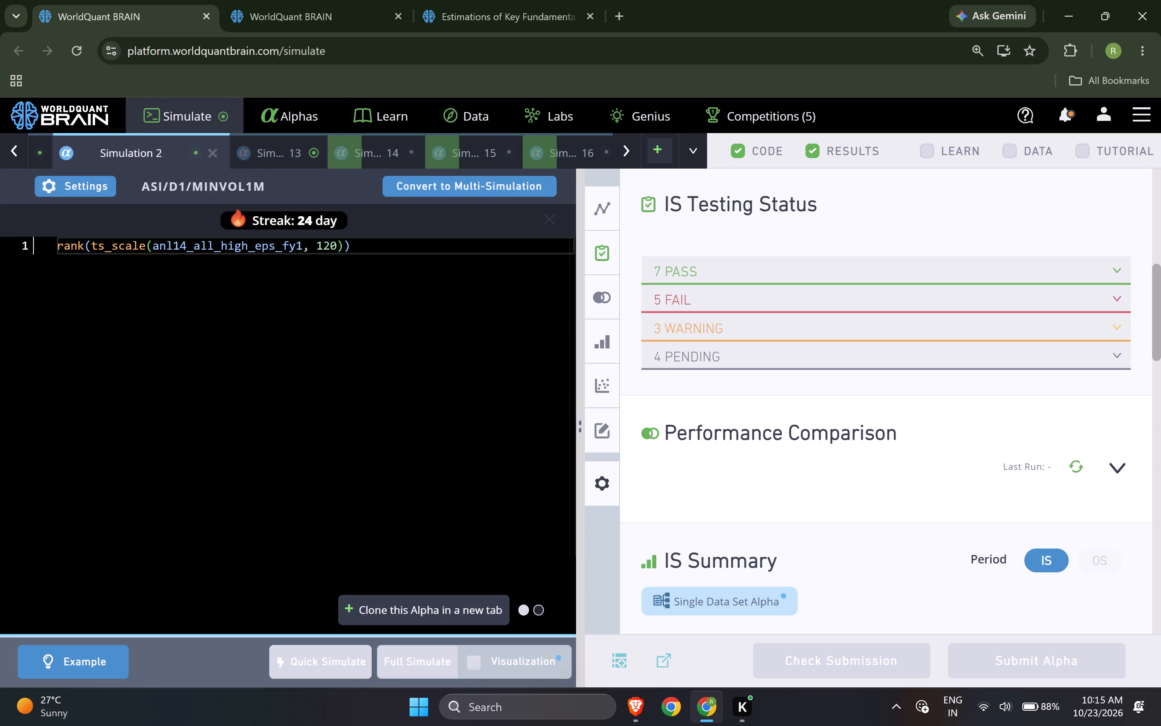
click(707, 307)
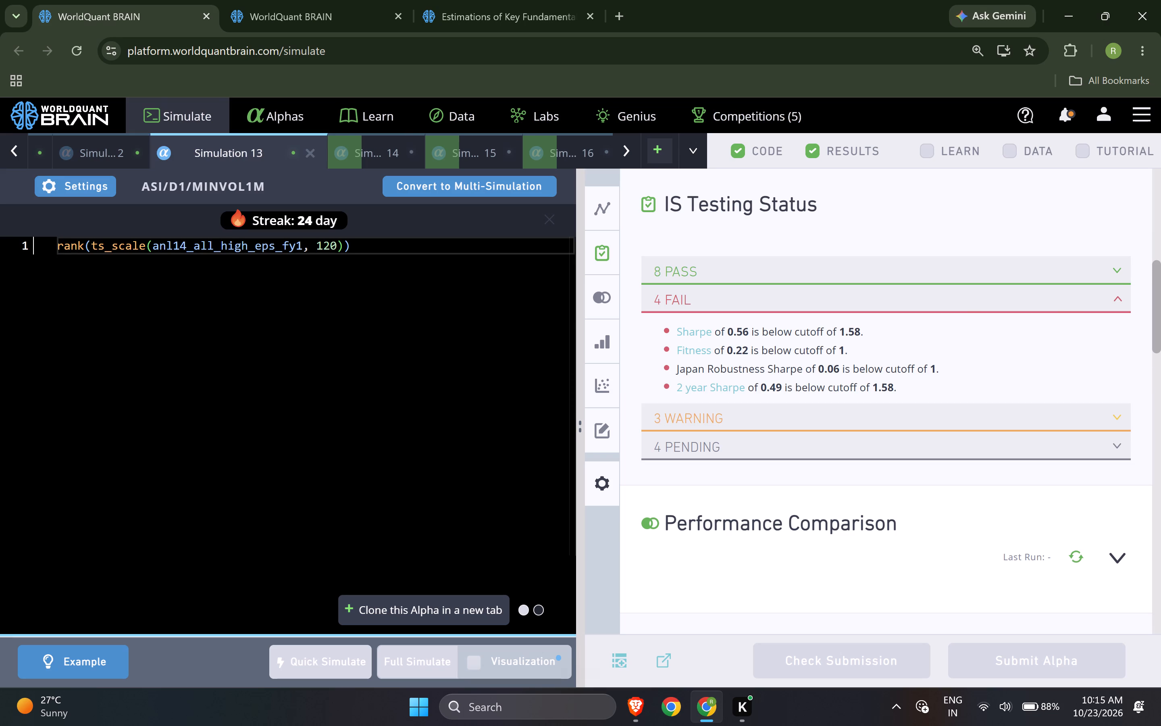
click(811, 269)
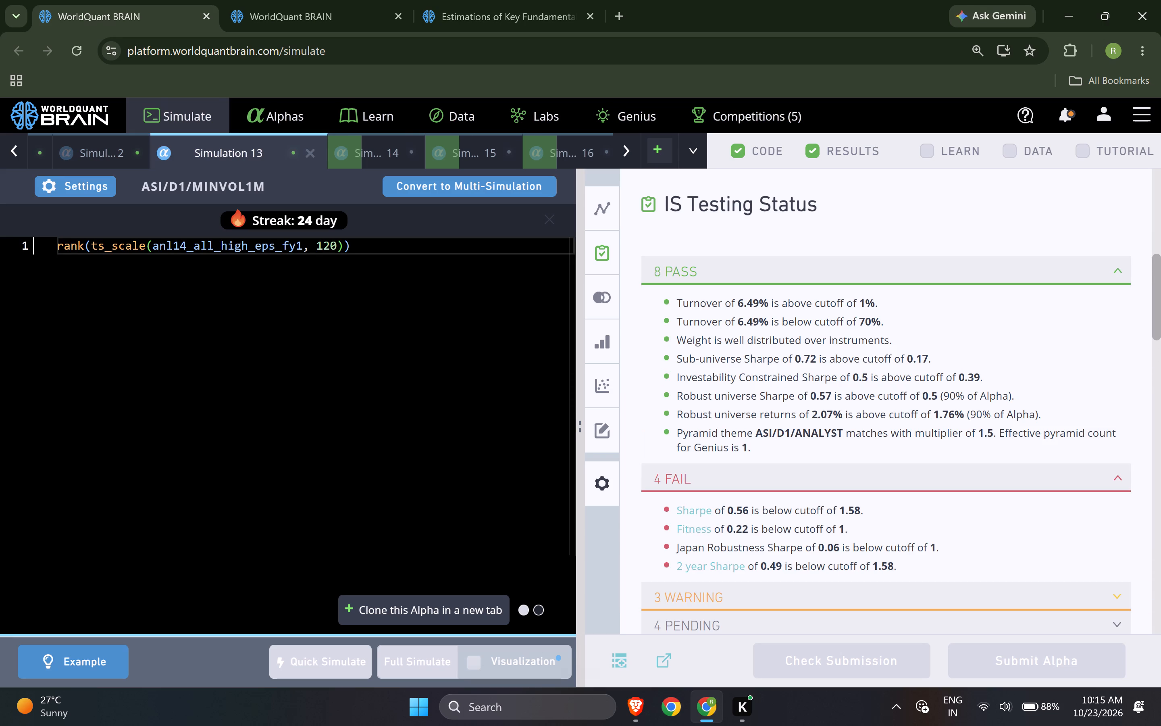
click(312, 151)
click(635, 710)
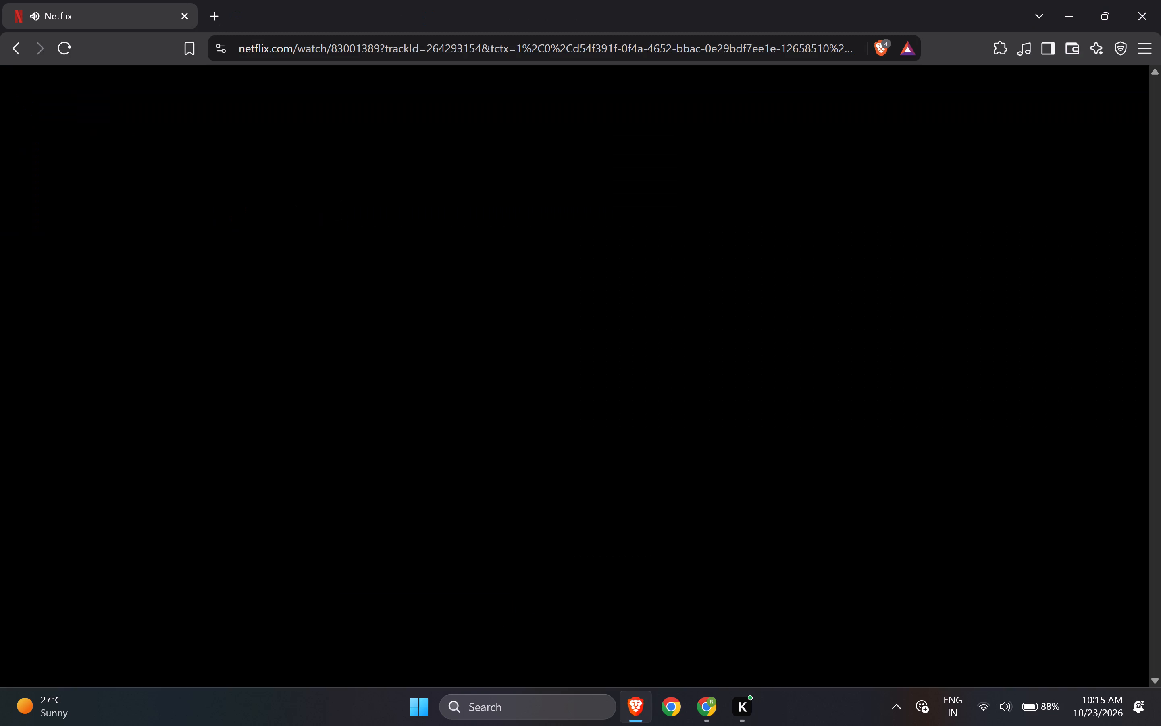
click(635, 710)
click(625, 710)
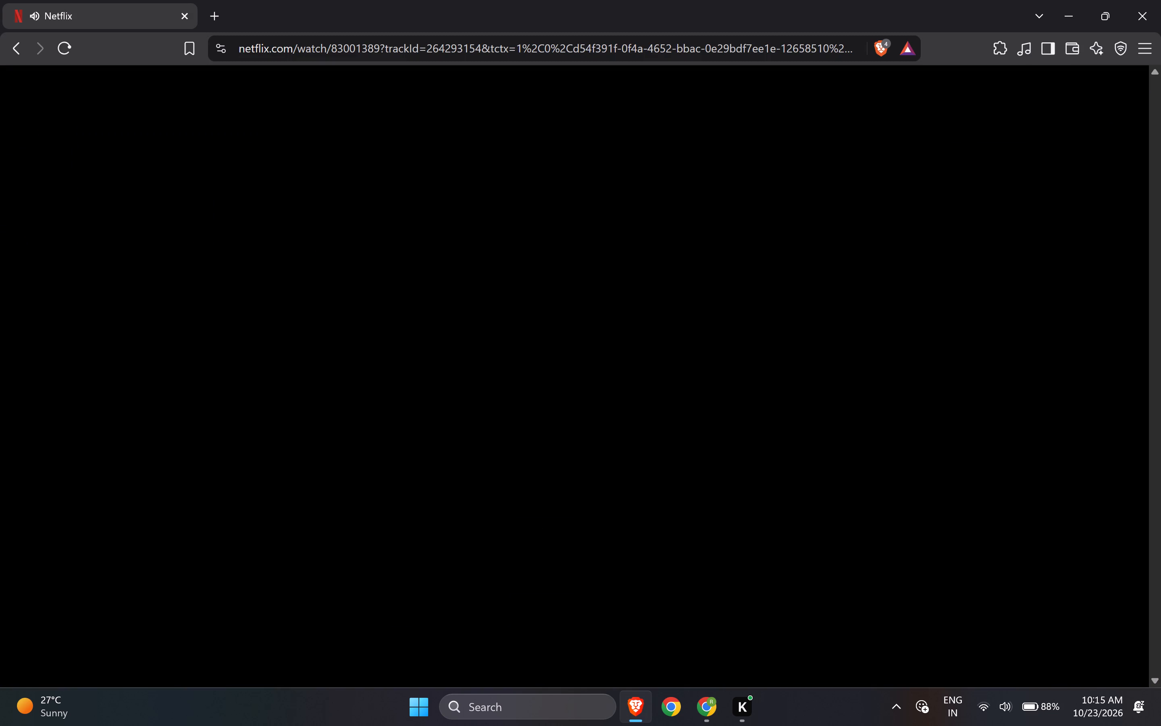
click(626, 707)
Return from Estimations of Key Fundamentals to the dataset list, remove the Analyst category, enable the Theme filter, and keep sorting by most alphas.
click(475, 0)
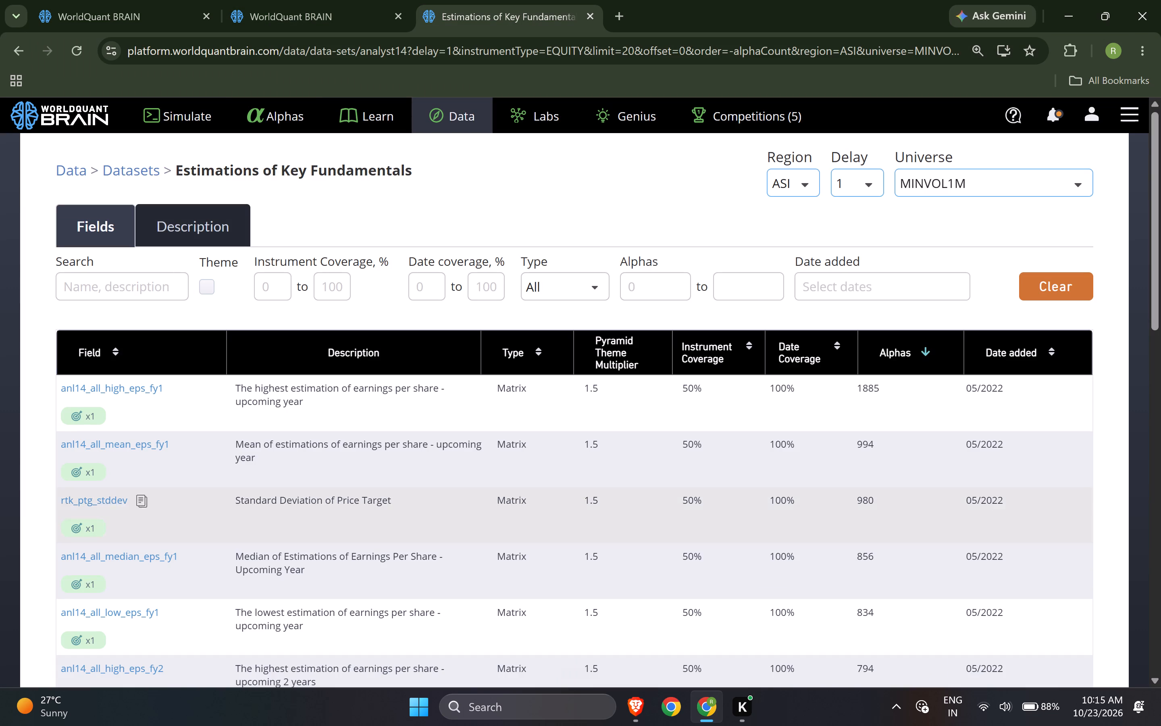
click(13, 62)
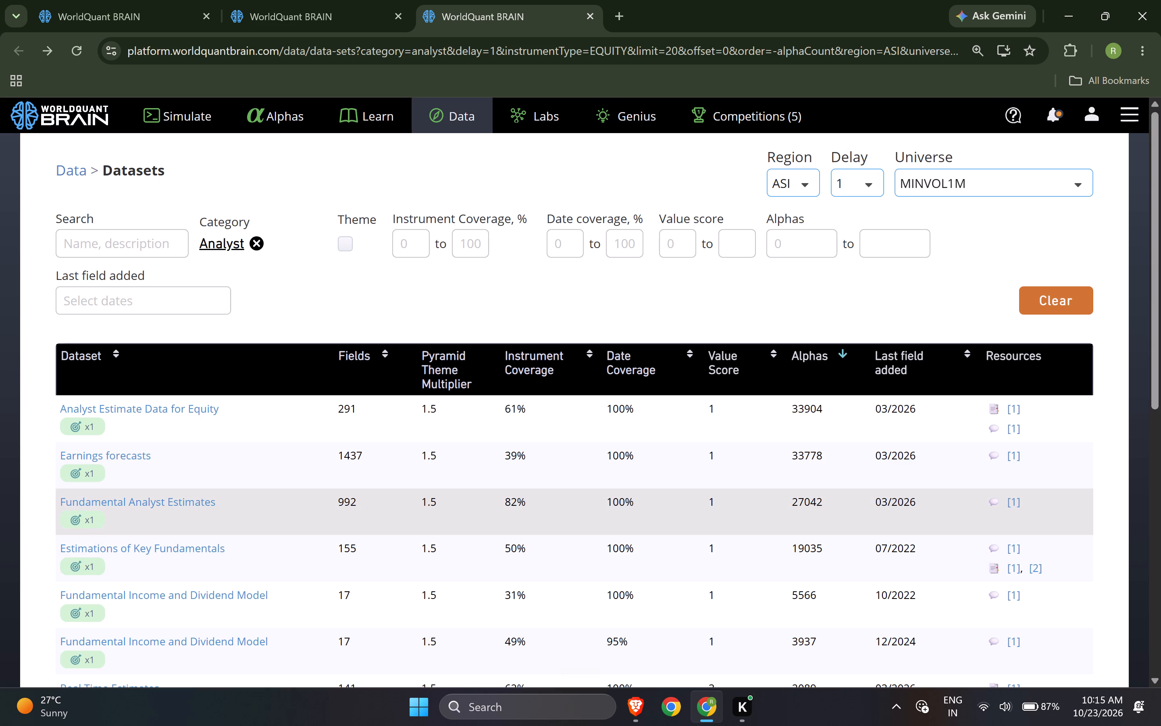
click(255, 250)
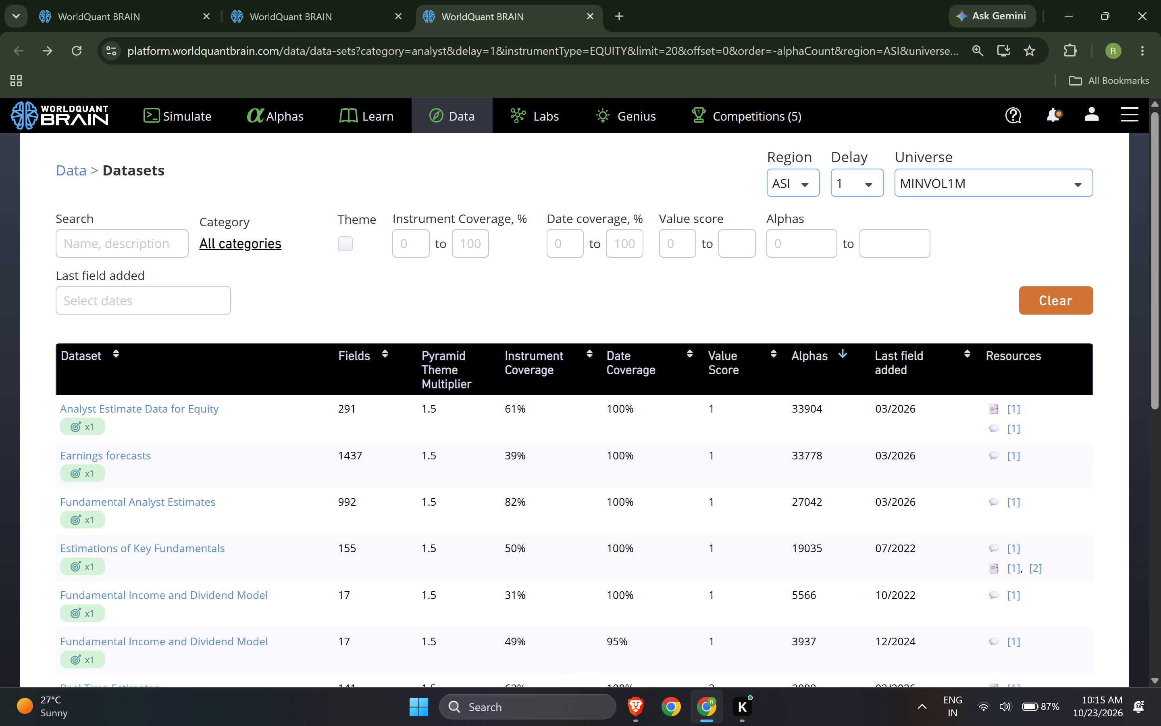
click(347, 244)
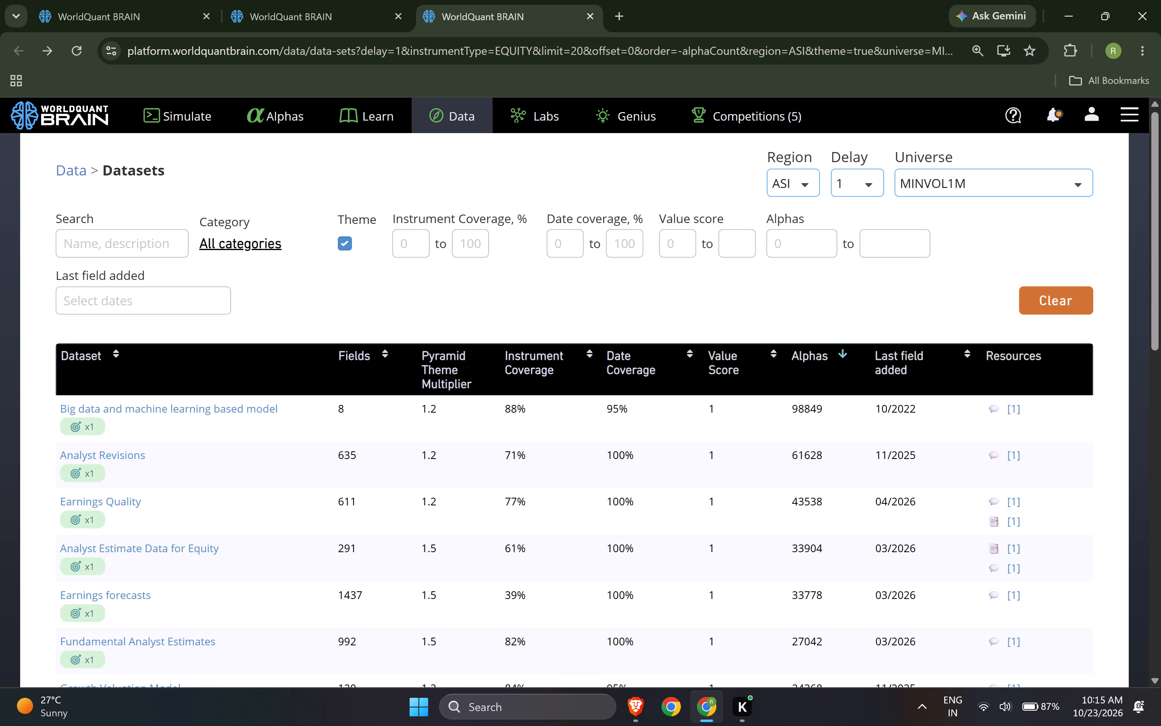
click(830, 360)
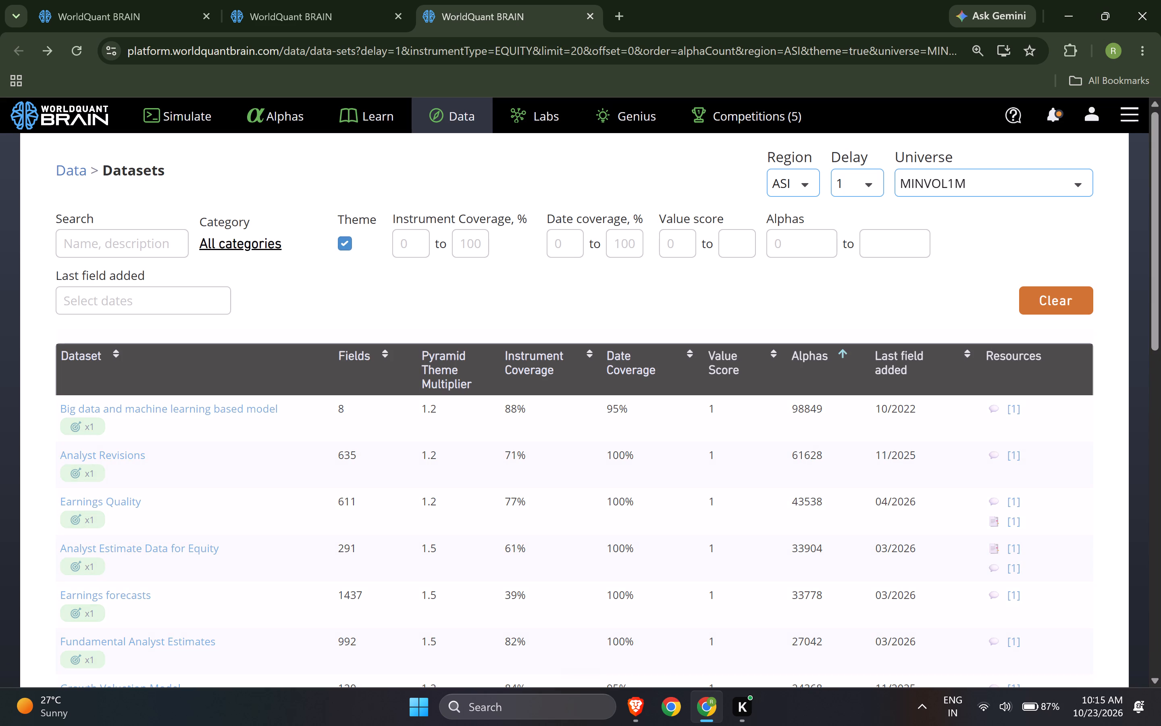
click(830, 360)
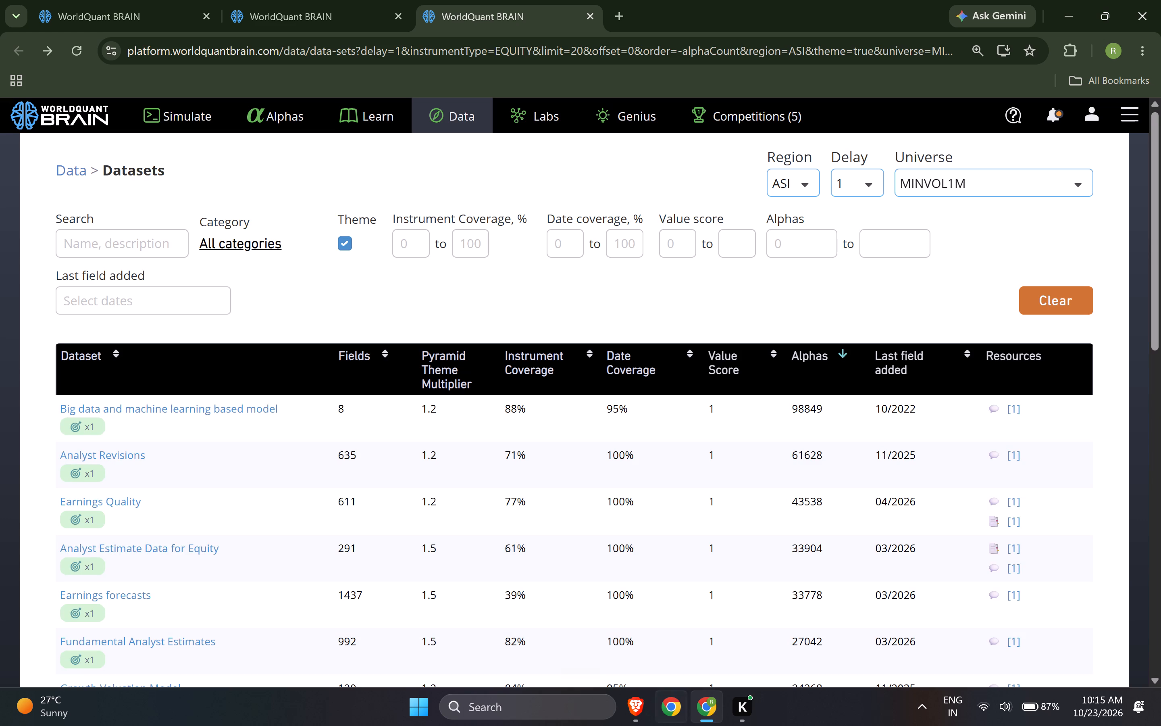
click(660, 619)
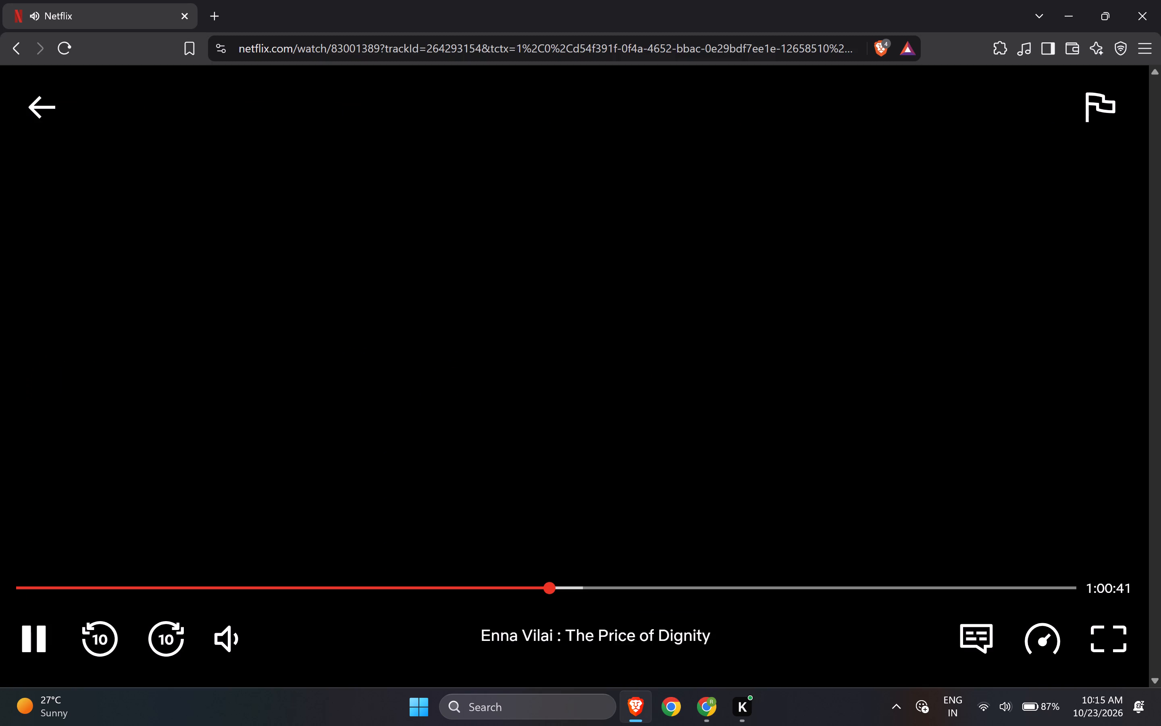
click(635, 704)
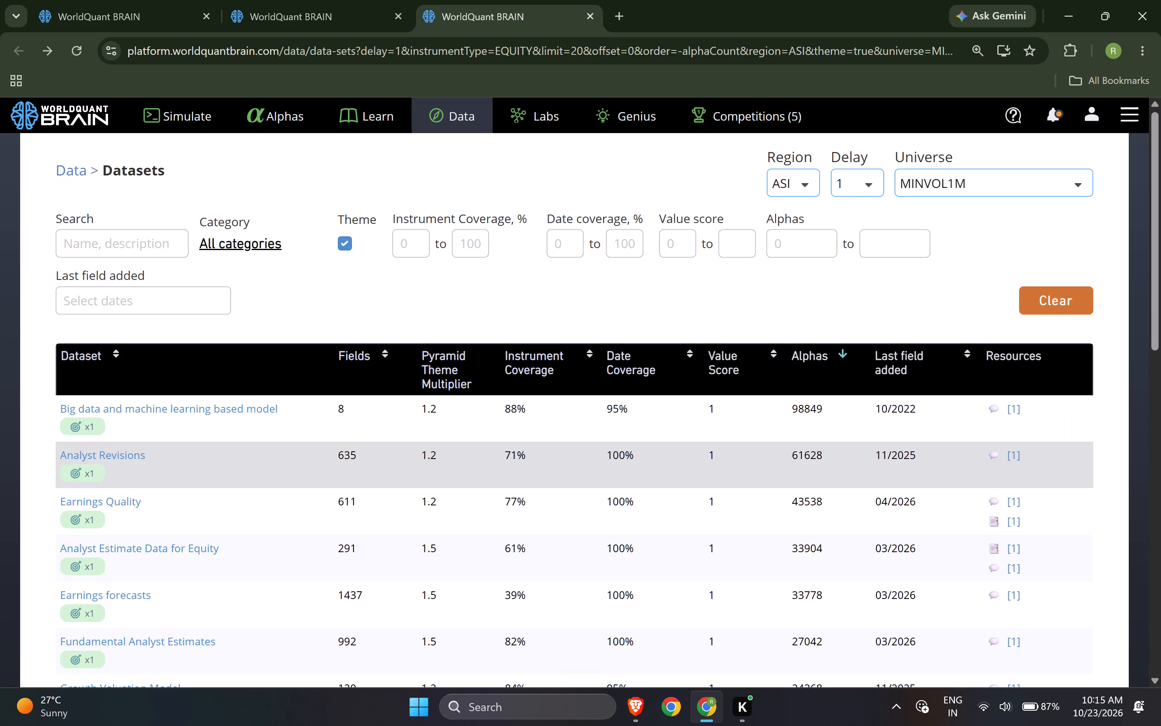
Find and open the SmartRatios Model dataset in the filtered dataset list.
scroll(802, 442, down, 2)
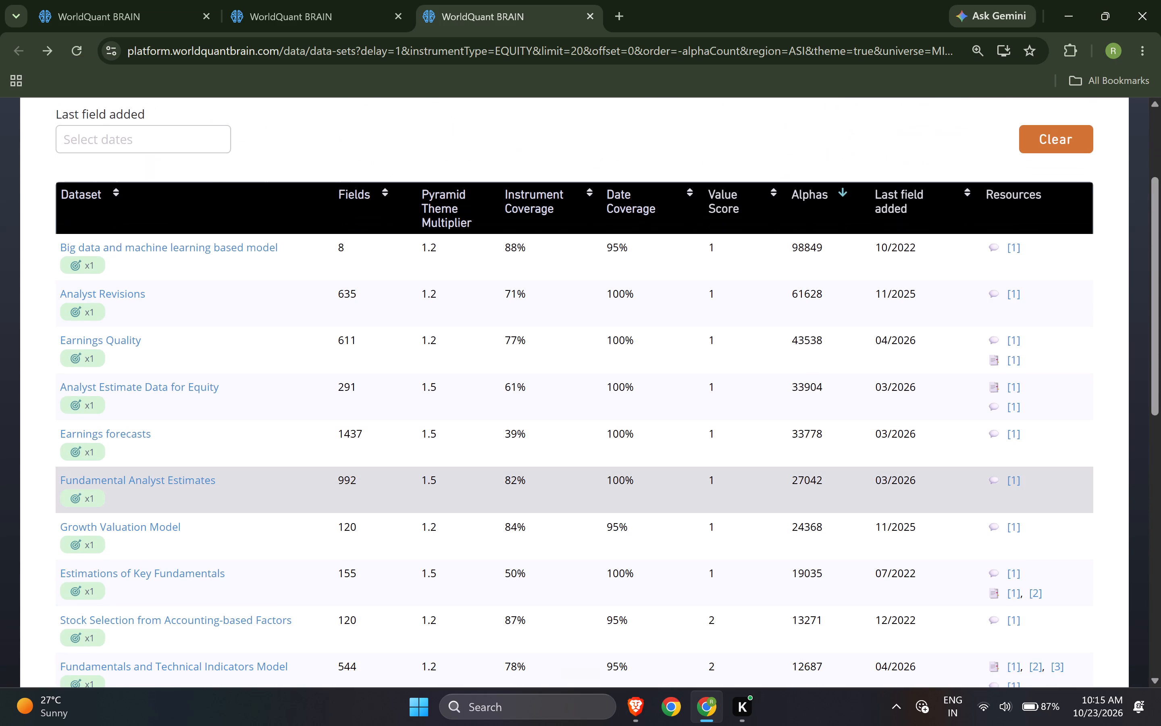
scroll(696, 486, down, 1)
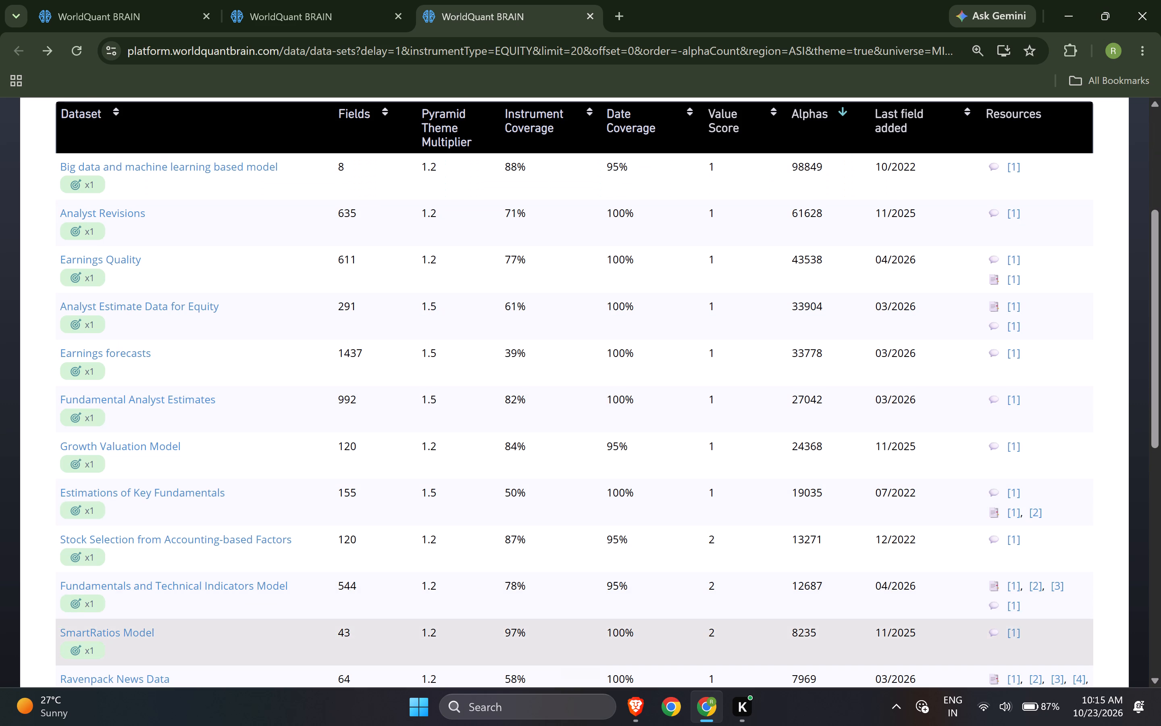
click(677, 634)
Sort the SmartRatios Model fields by alphas in descending order and copy the mdl36_index_rating field name.
click(891, 361)
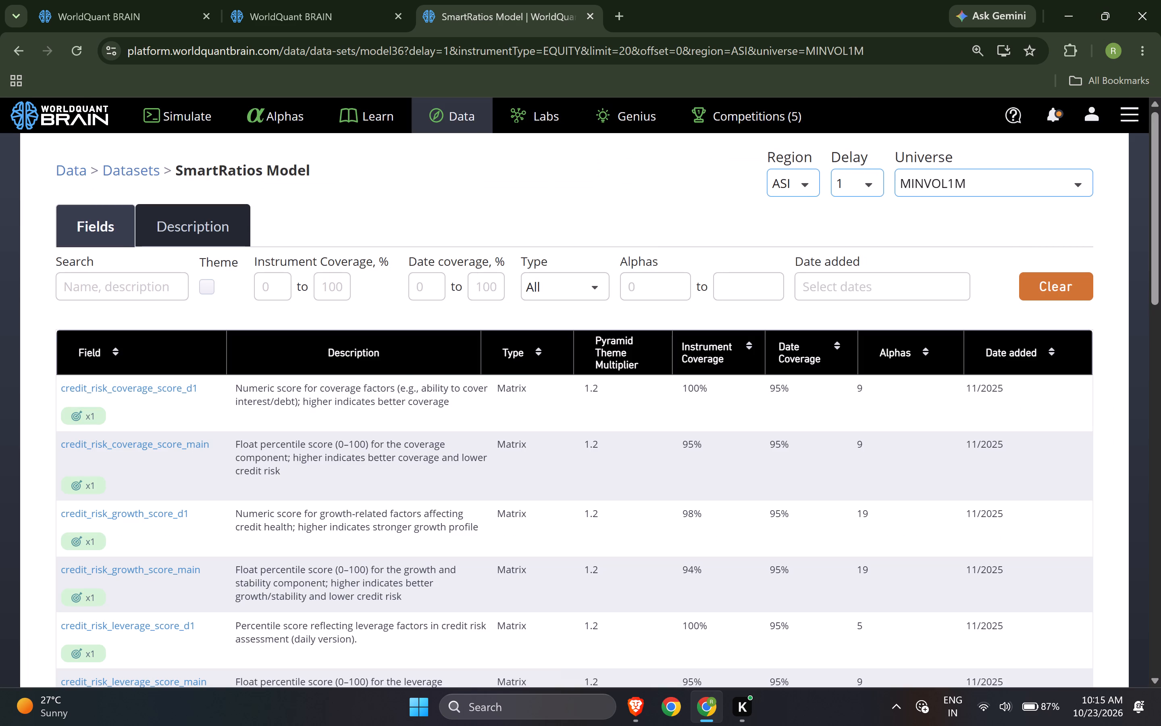
click(899, 355)
click(899, 355)
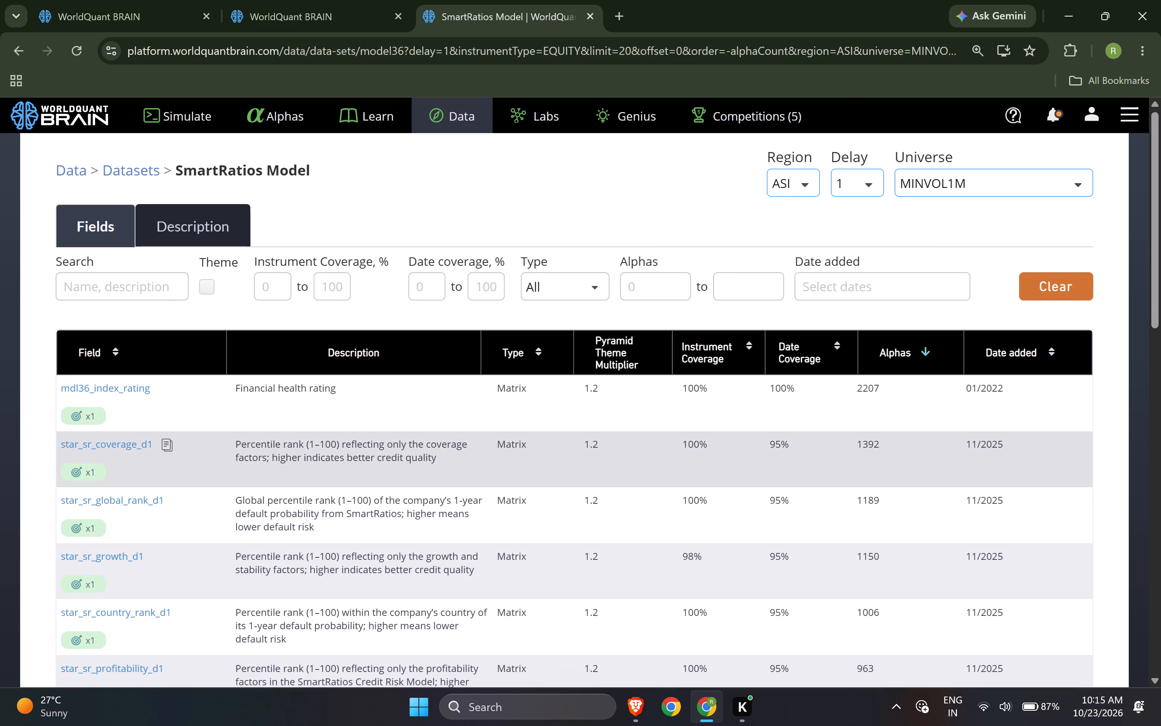
click(168, 391)
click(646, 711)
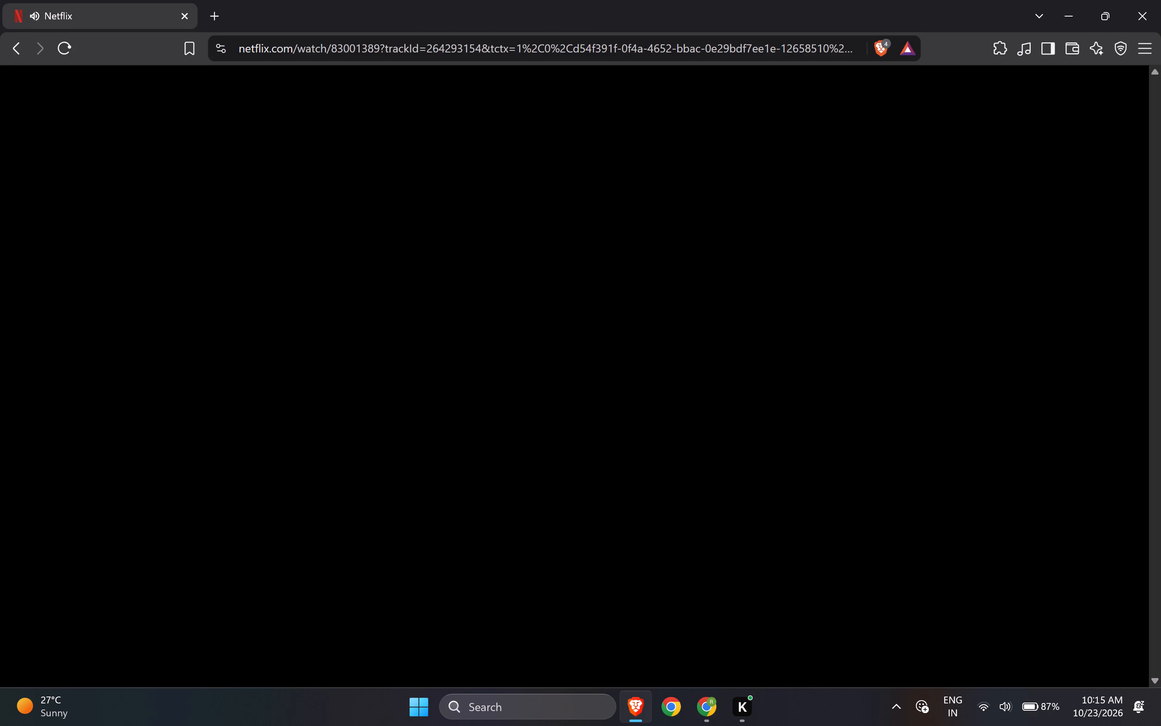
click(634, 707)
Return to the simulations page, open Simulation 17, and examine its failed and passed tests.
click(120, 0)
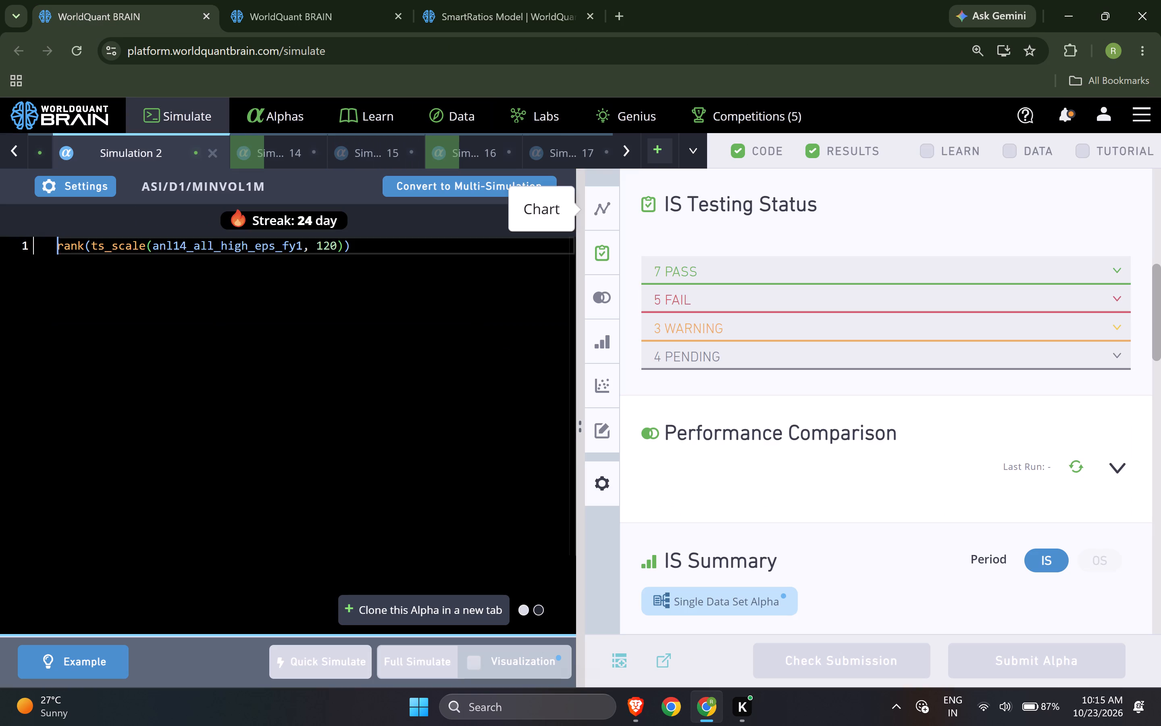
click(587, 155)
click(709, 303)
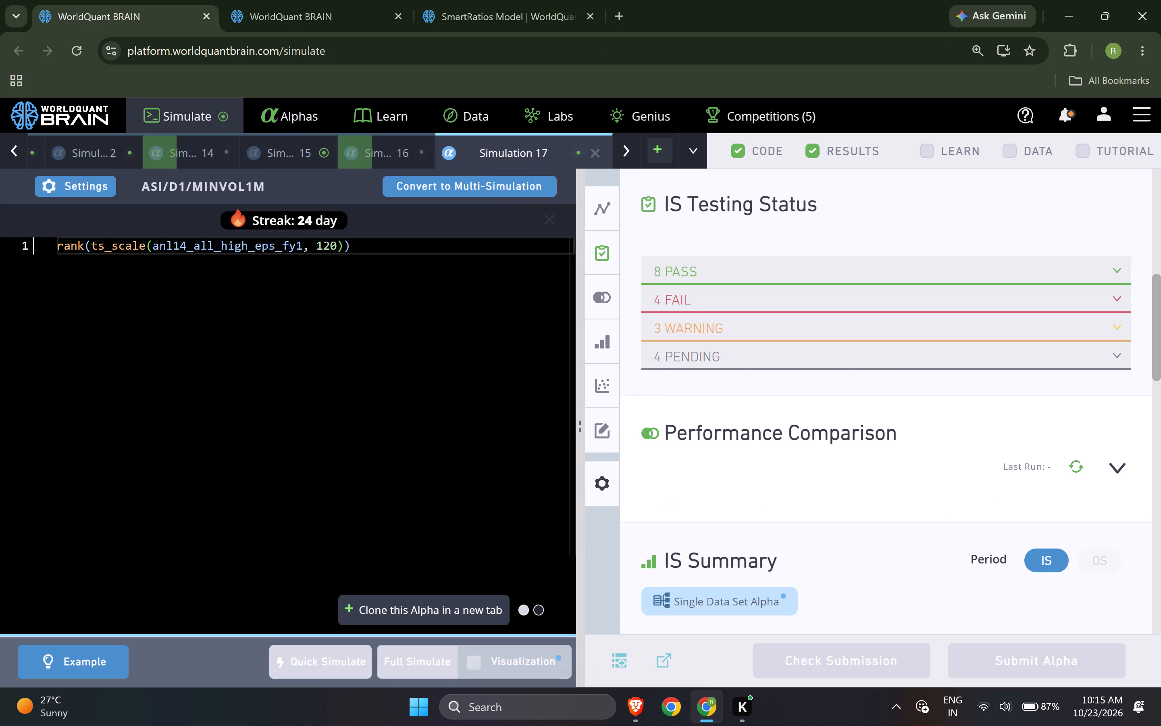
click(728, 274)
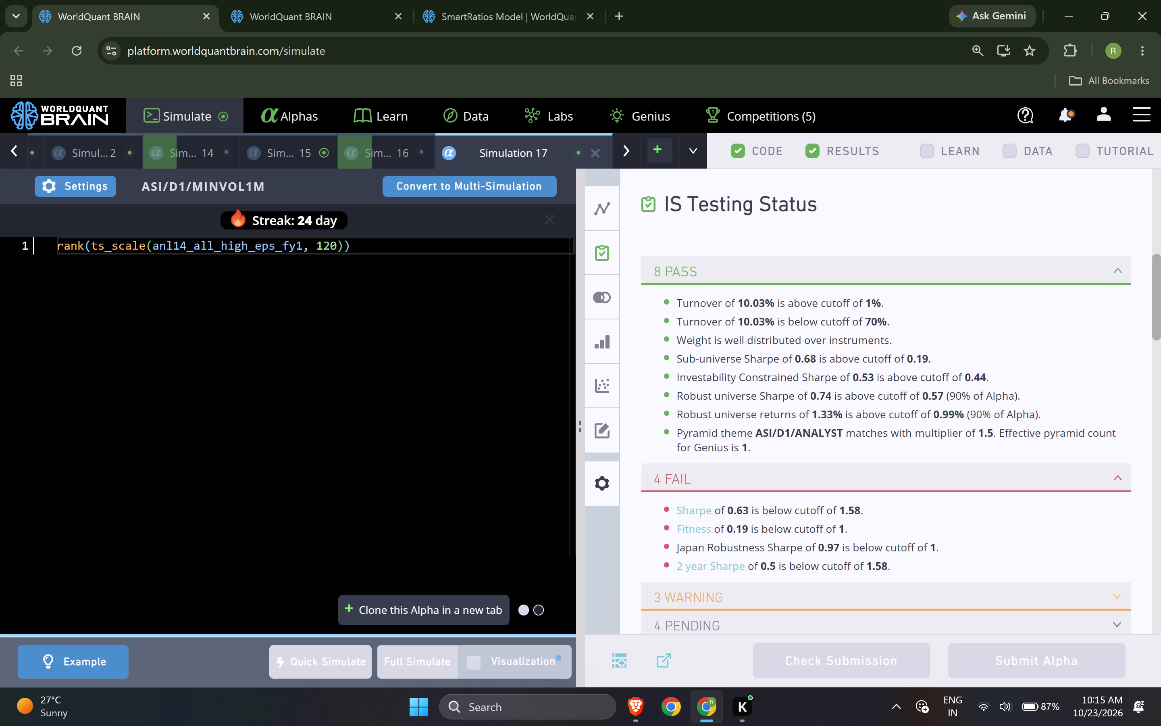
Open Simulation 15 and examine the failed, passed and warning items in its IS Testing Status.
click(295, 158)
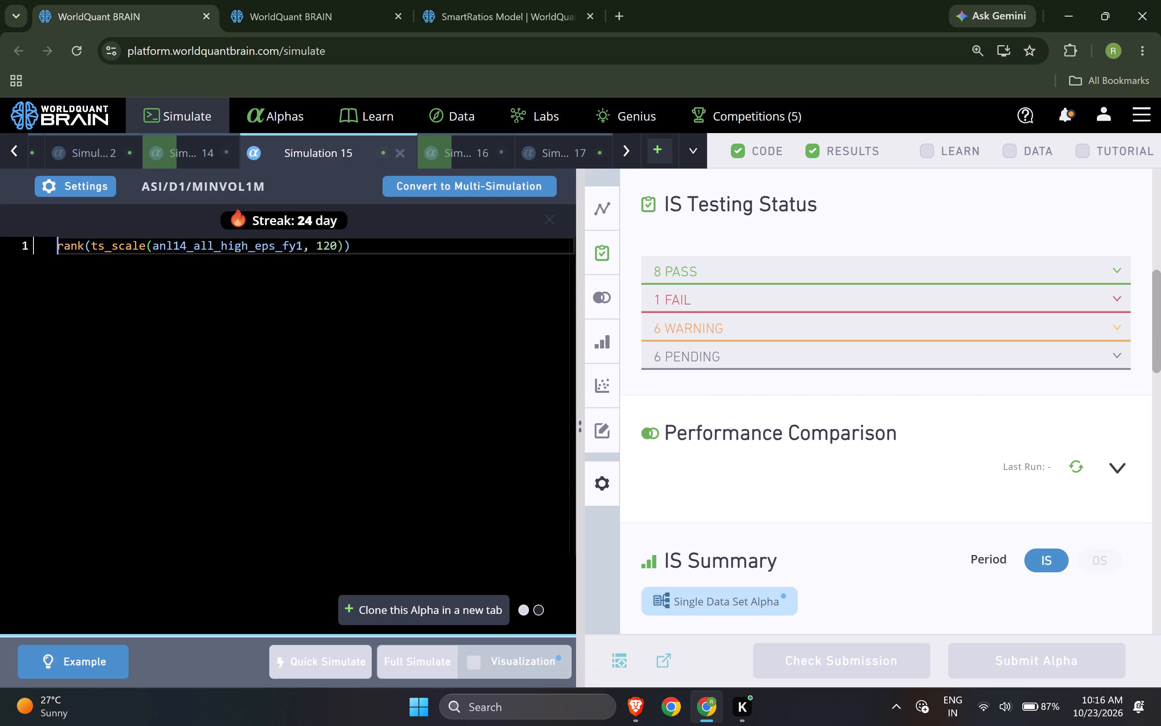
click(672, 298)
click(680, 268)
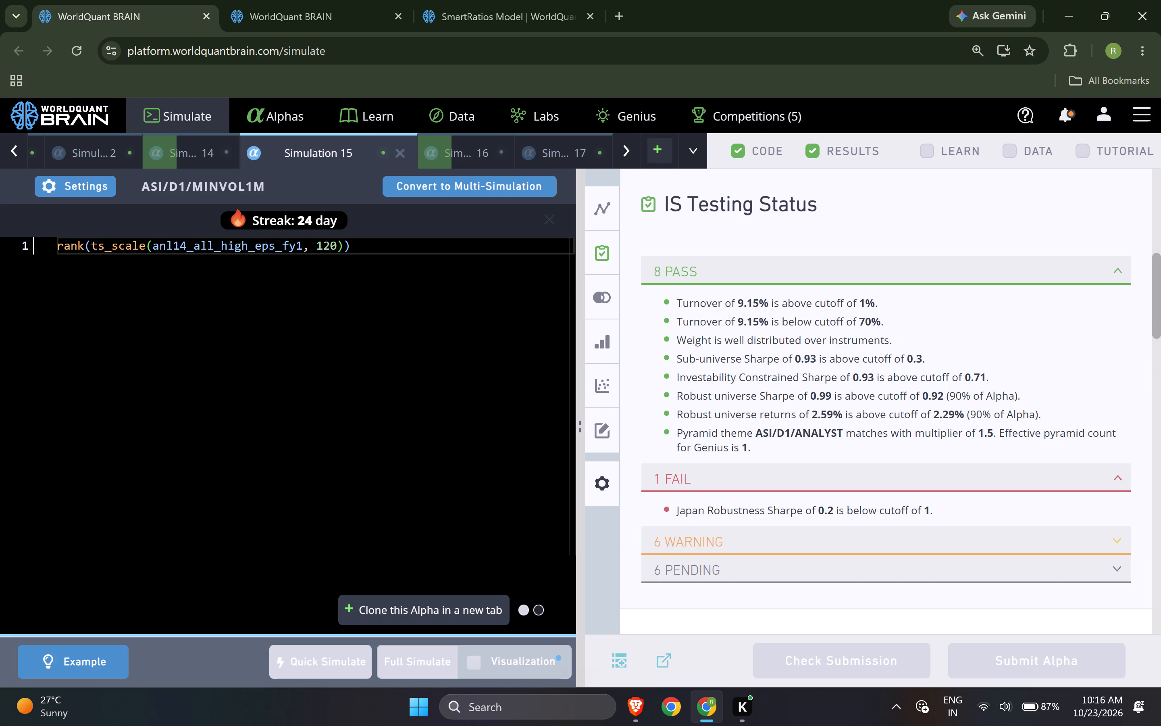
click(707, 542)
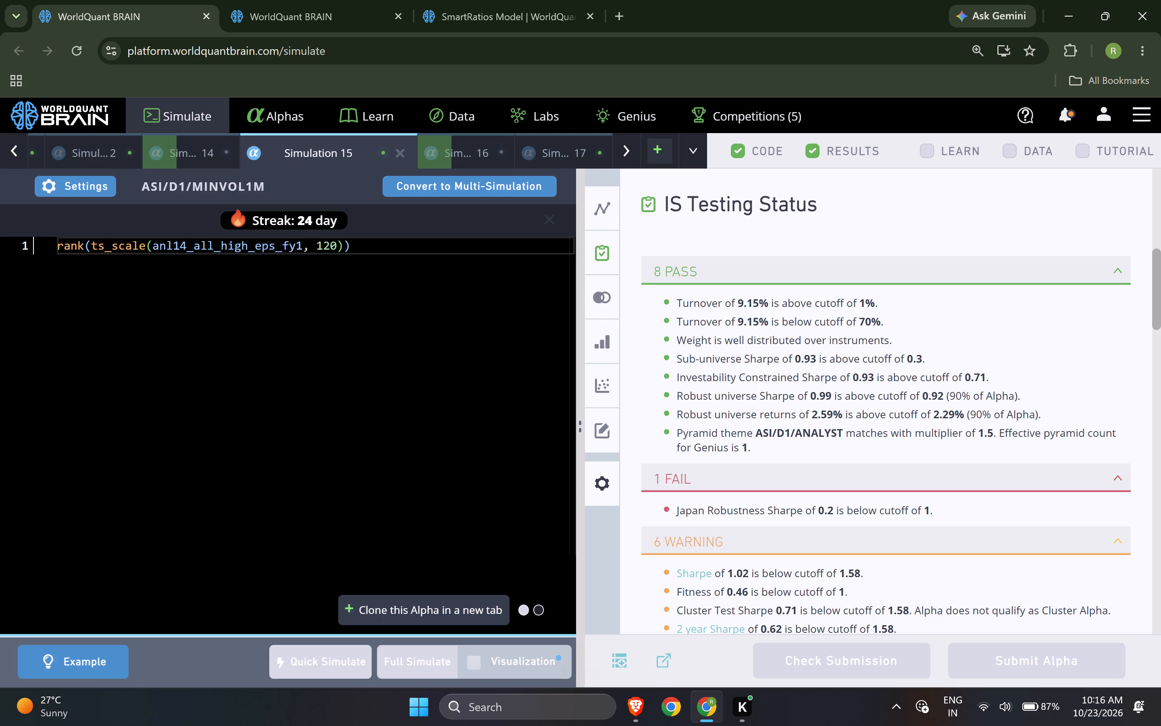
Open Simulation 17 to examine its failed tests, and check the progress of Simulation 16.
scroll(708, 542, down, 1)
click(570, 152)
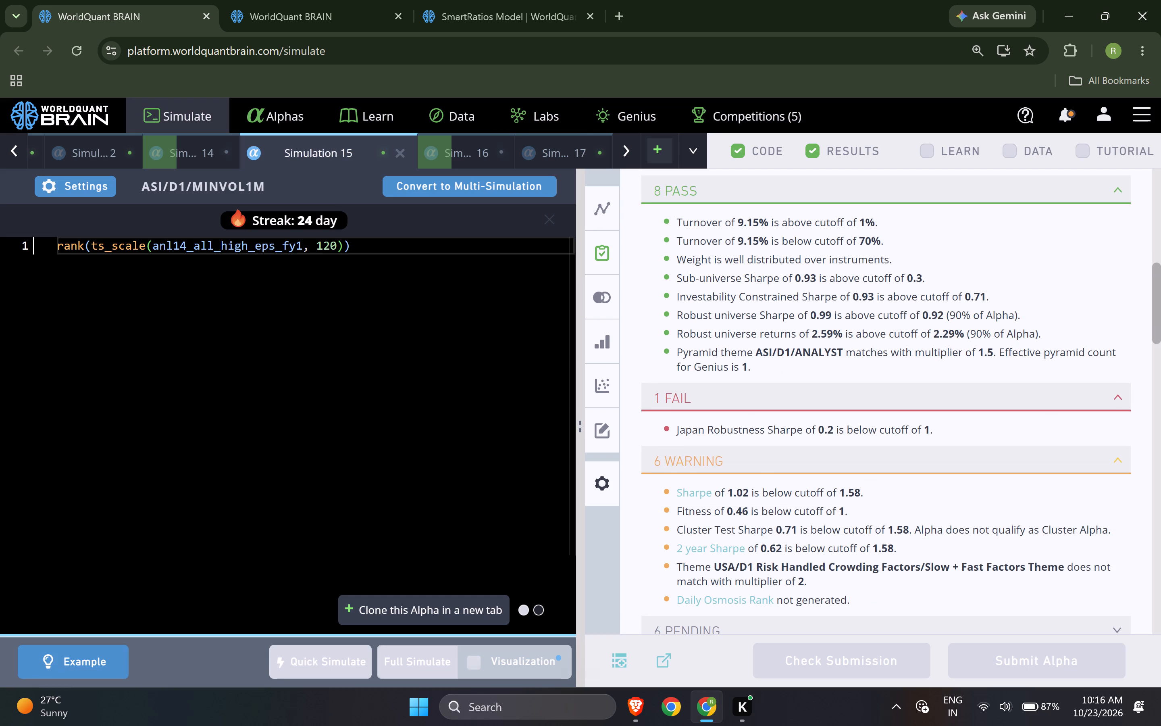
click(723, 210)
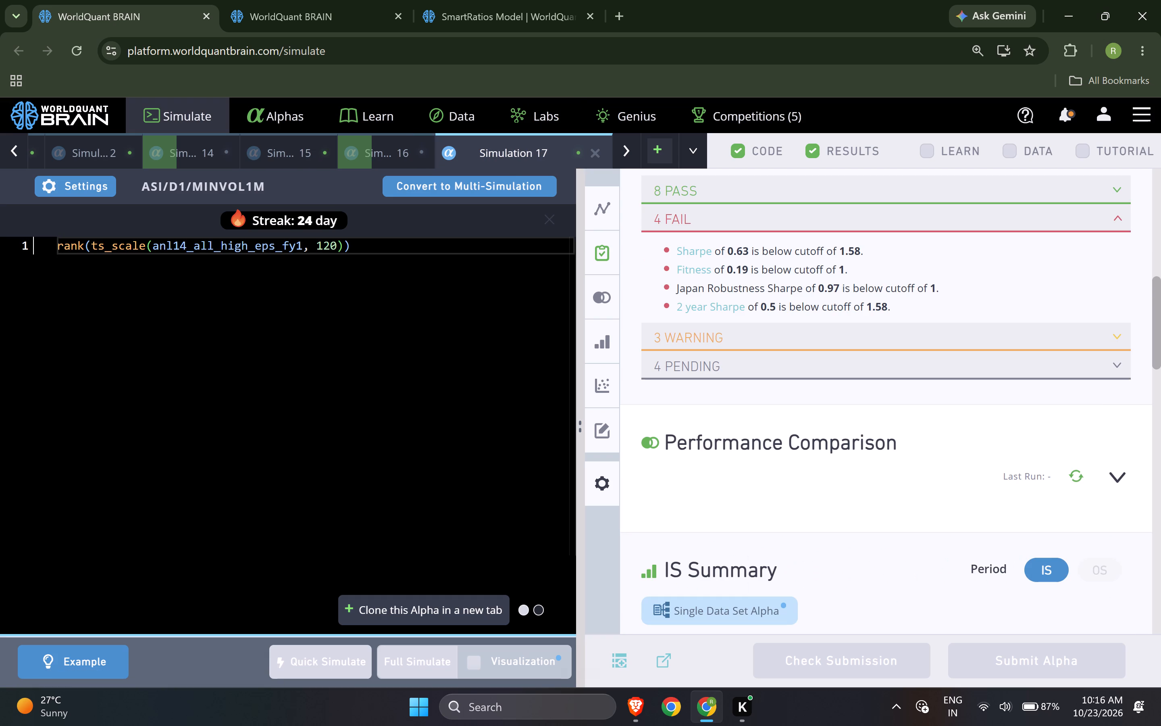
click(381, 160)
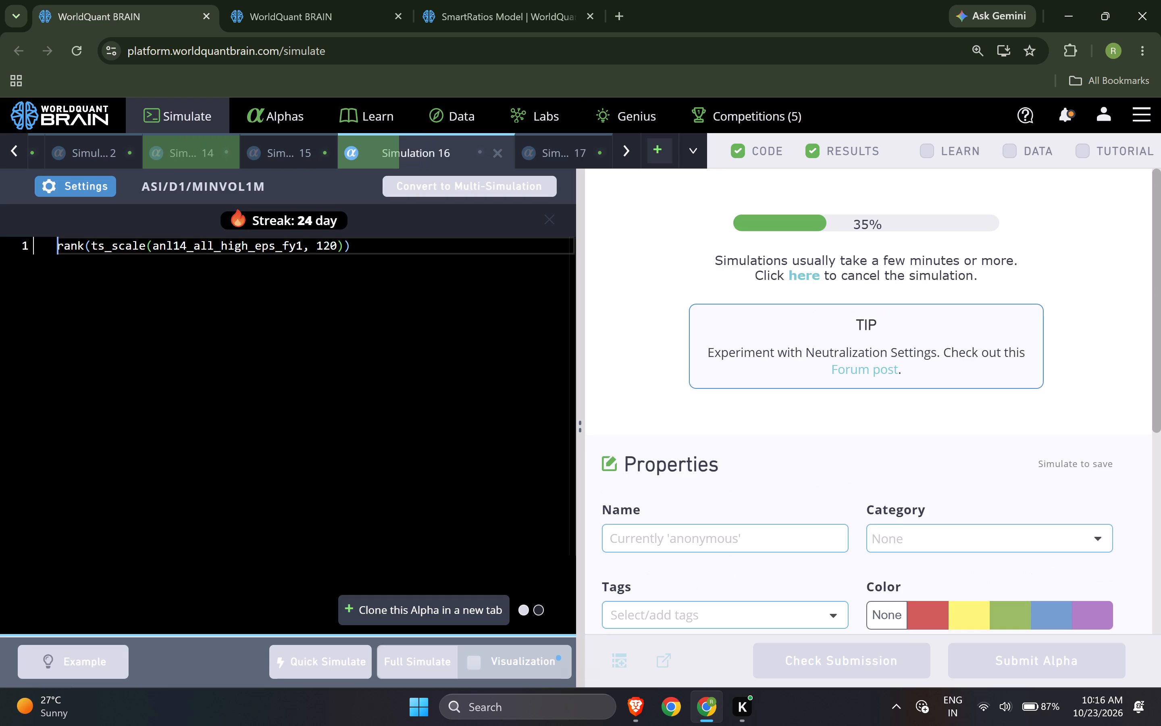
Review Simulation 14's IS Summary and failed tests, and close that simulation.
click(207, 152)
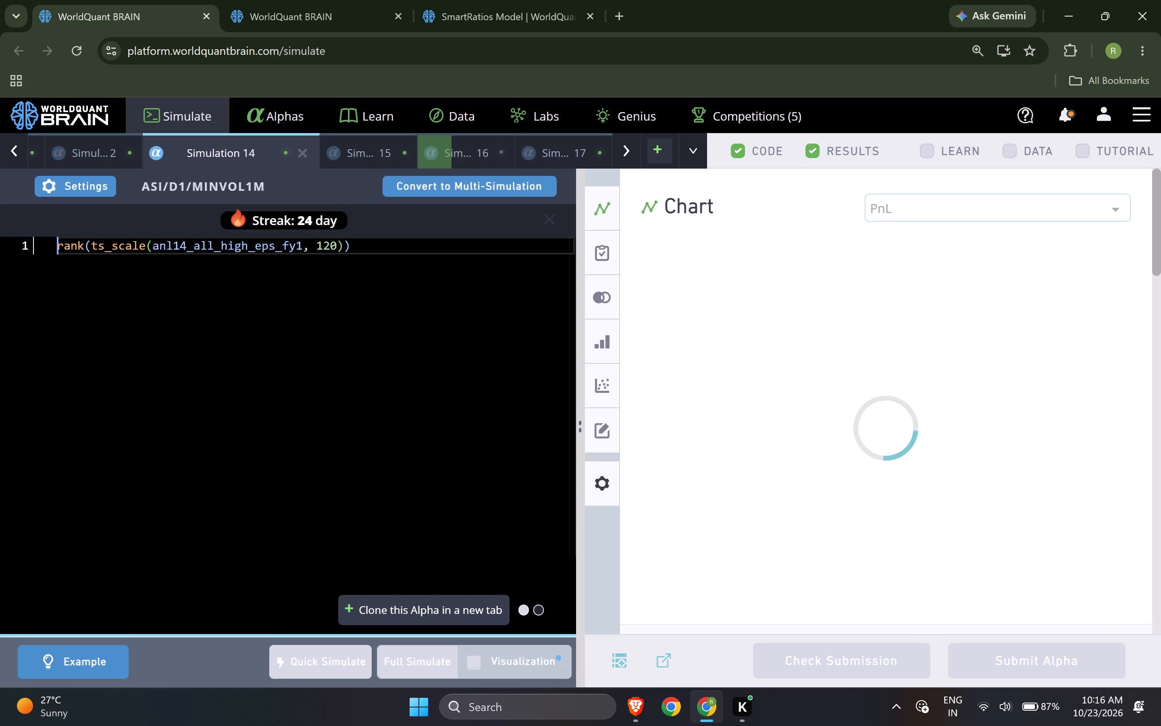
scroll(784, 451, down, 5)
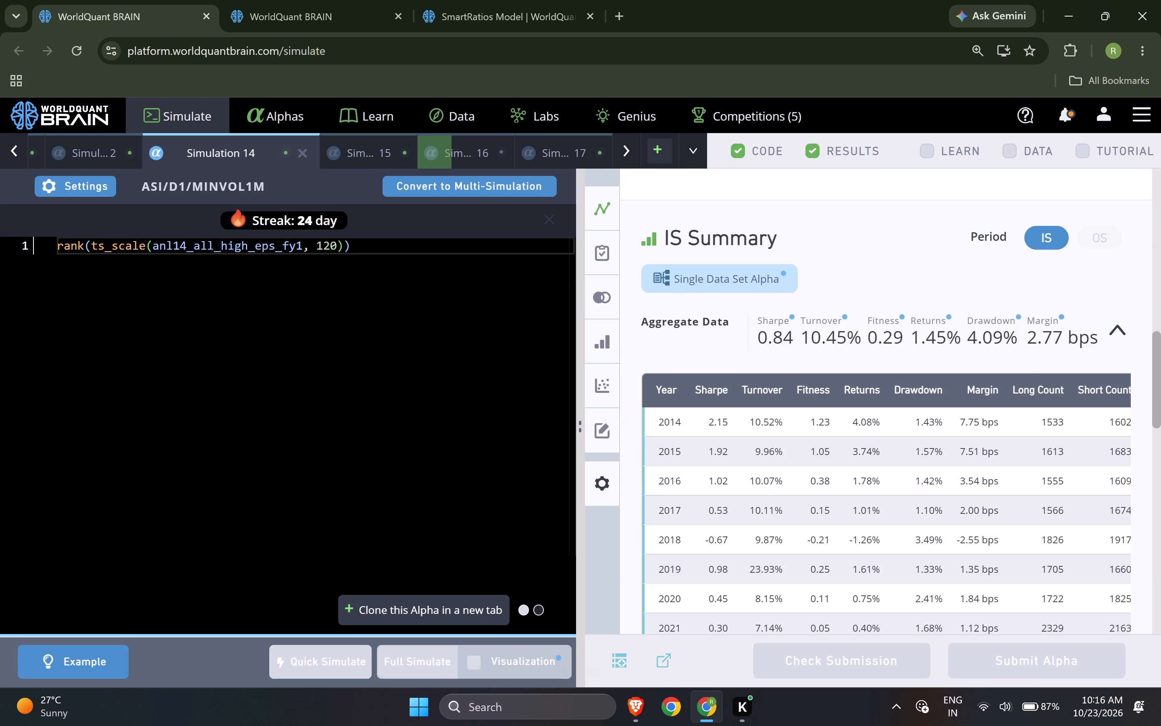
scroll(763, 369, up, 3)
click(770, 223)
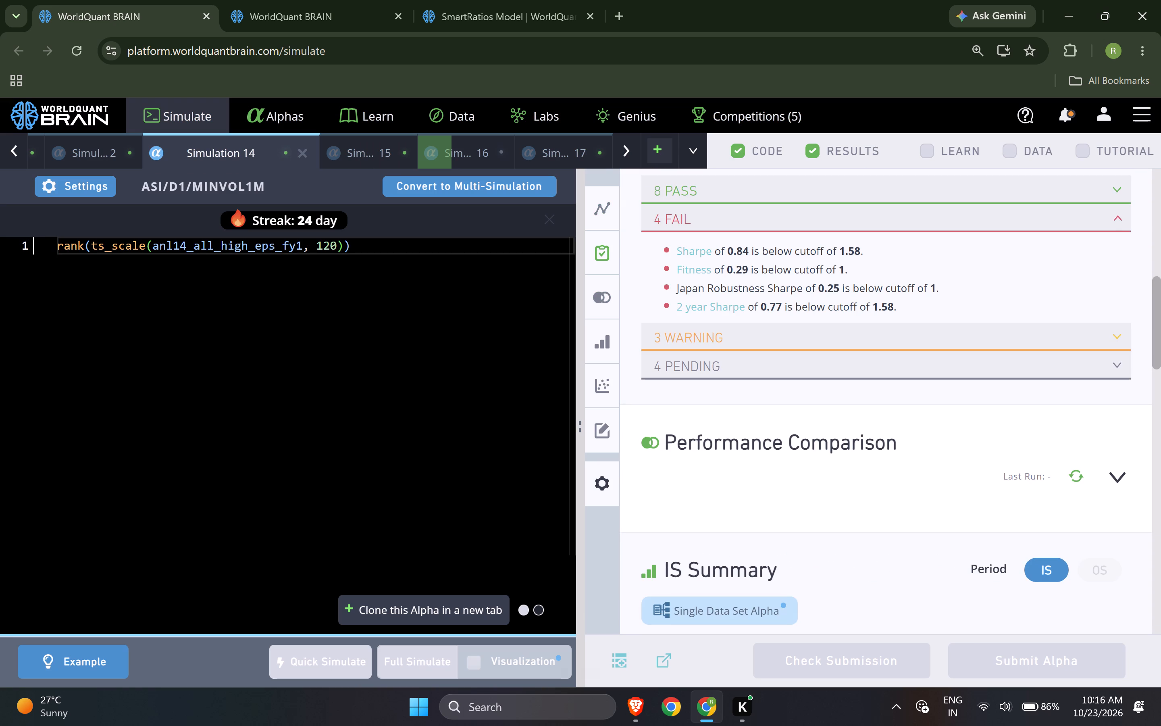
click(306, 148)
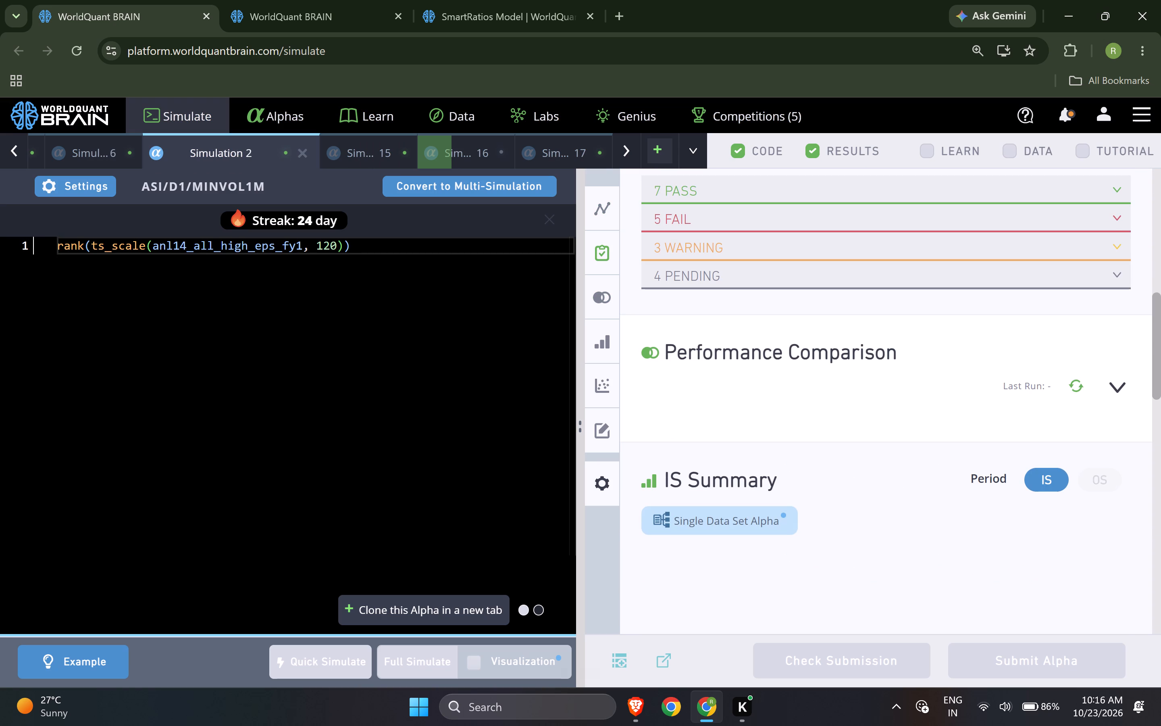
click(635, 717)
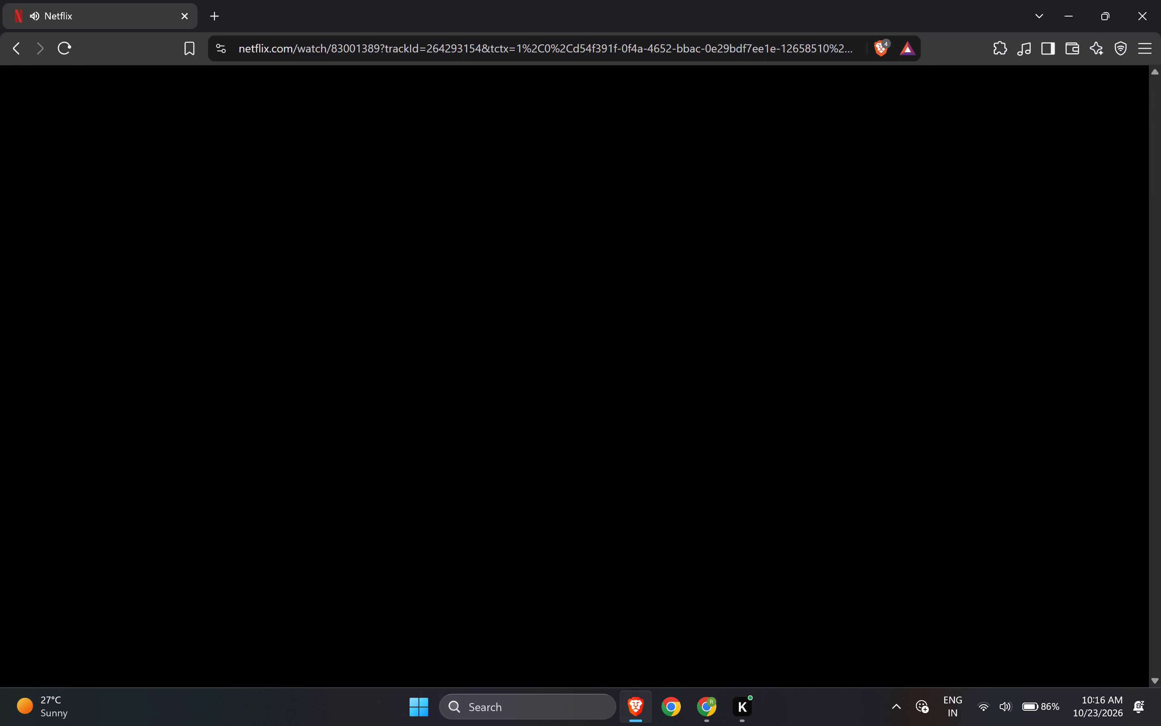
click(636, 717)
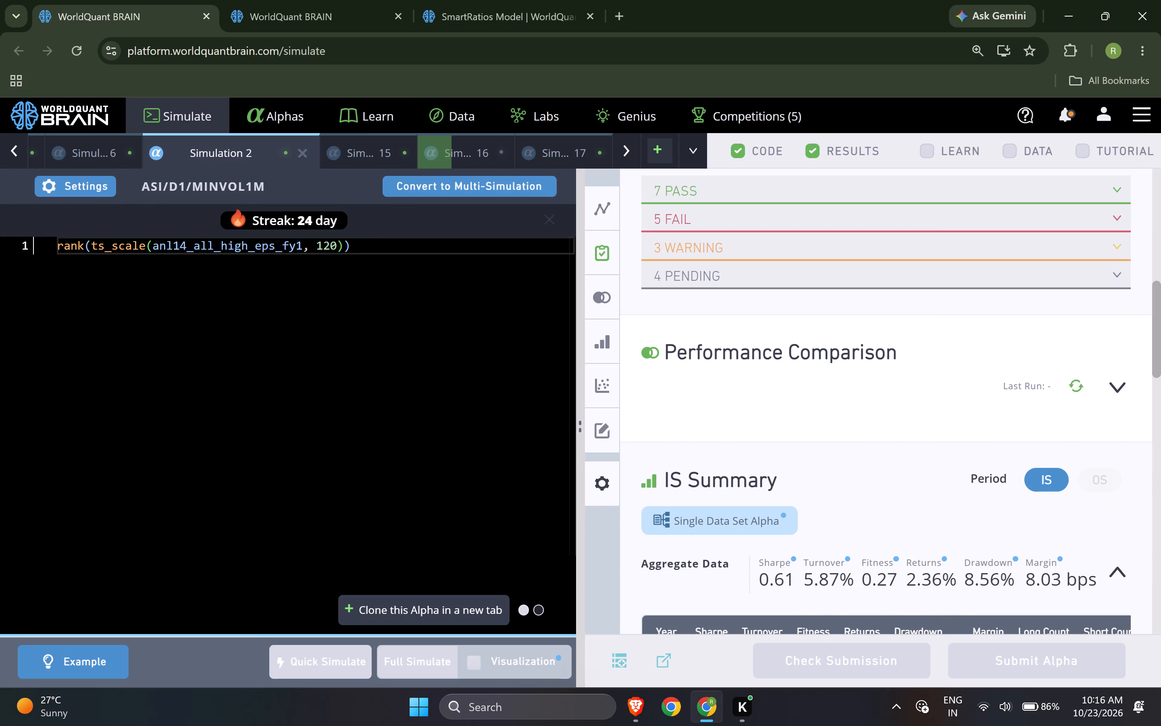
Replace the data field in Simulation 2's ts_scale expression with mdl36_index_rating and run a full simulation.
double_click(258, 237)
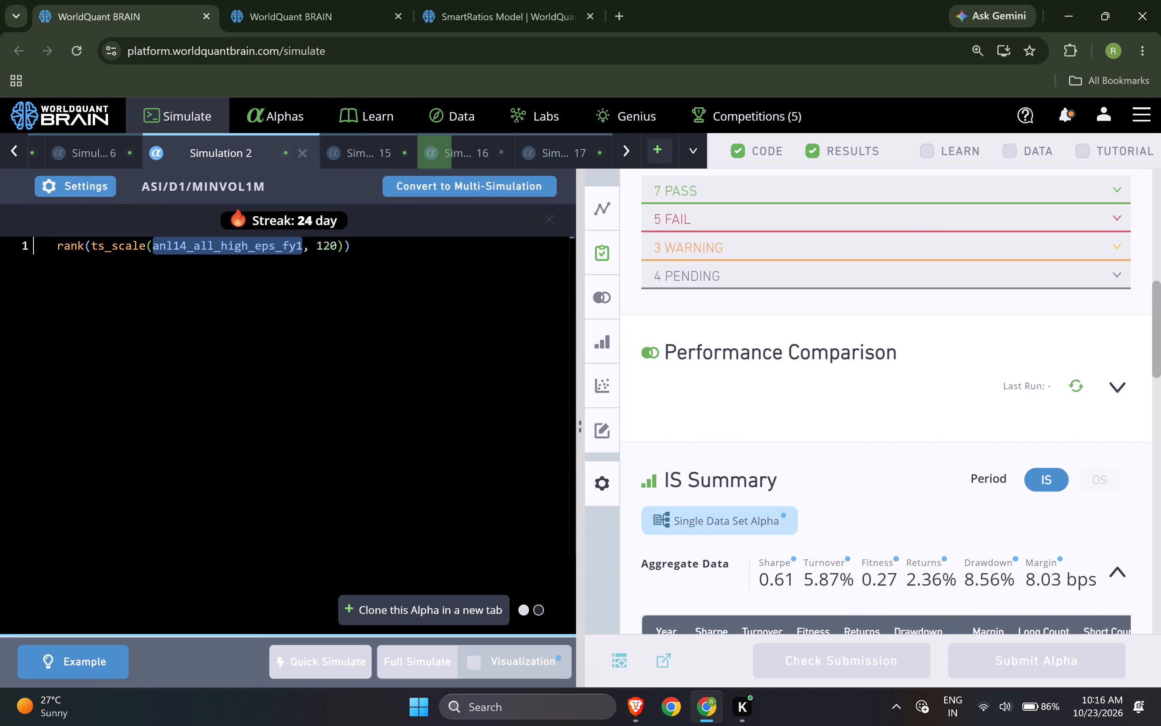
key(ctrl+v)
click(442, 679)
click(431, 658)
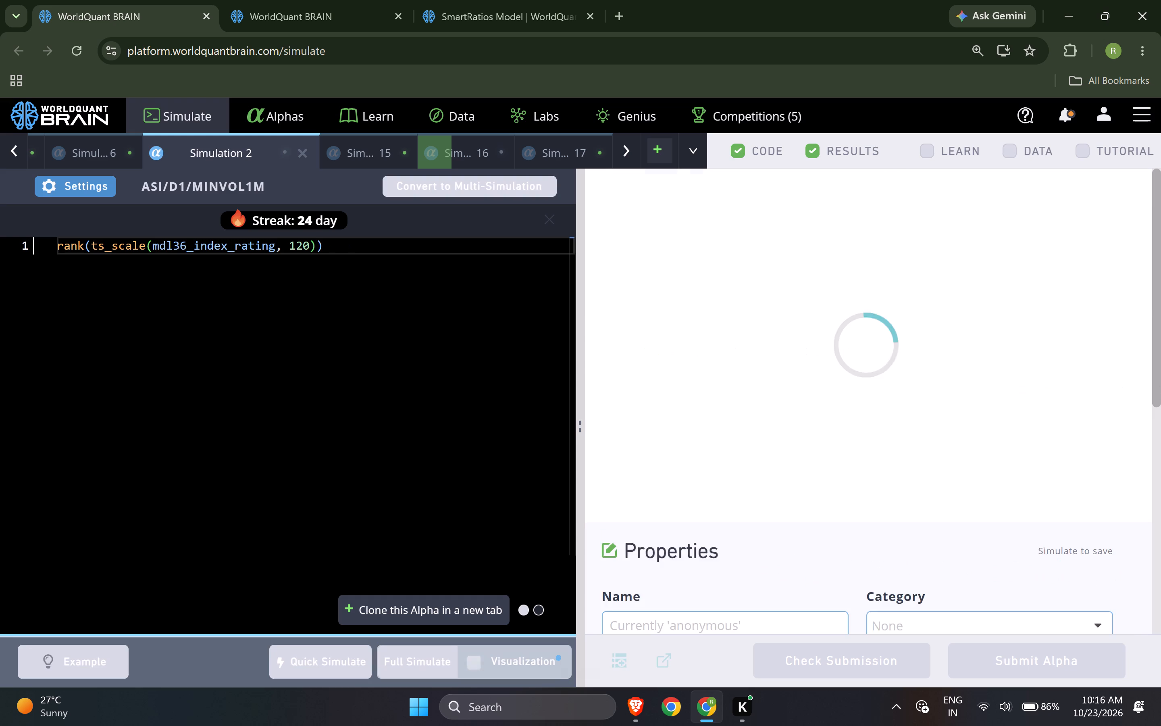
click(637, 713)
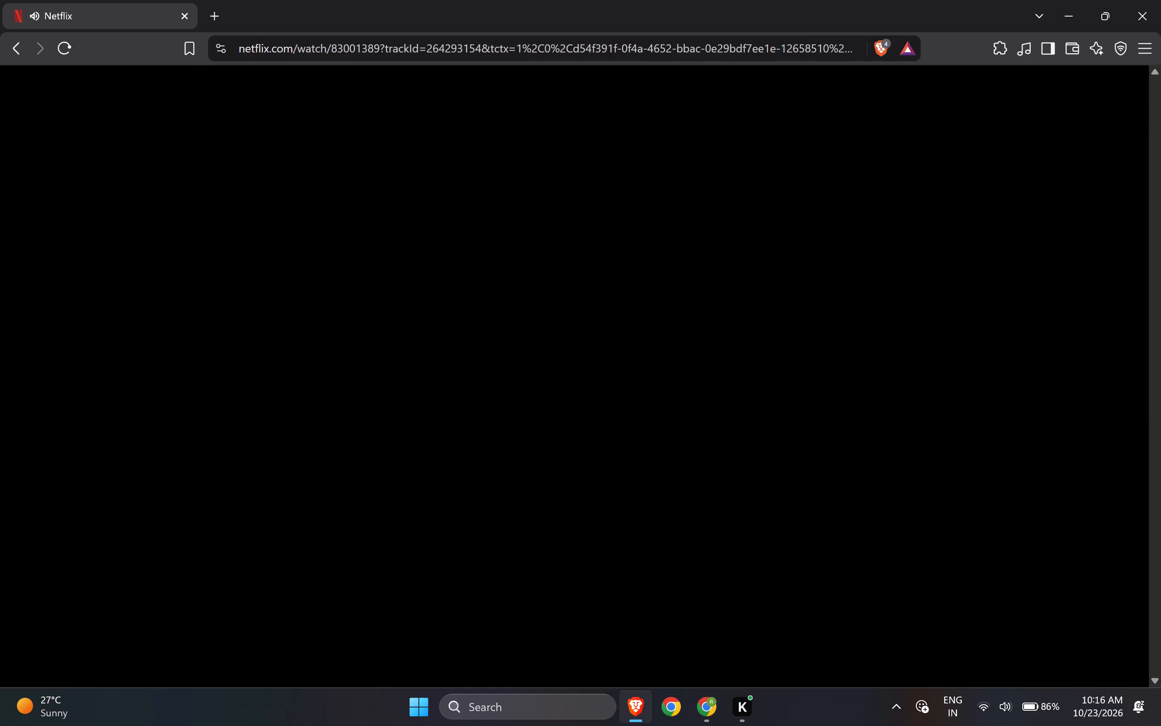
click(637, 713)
Replace the data field in Simulation 6's ts_av_diff expression with mdl36_index_rating and run a full simulation.
click(124, 153)
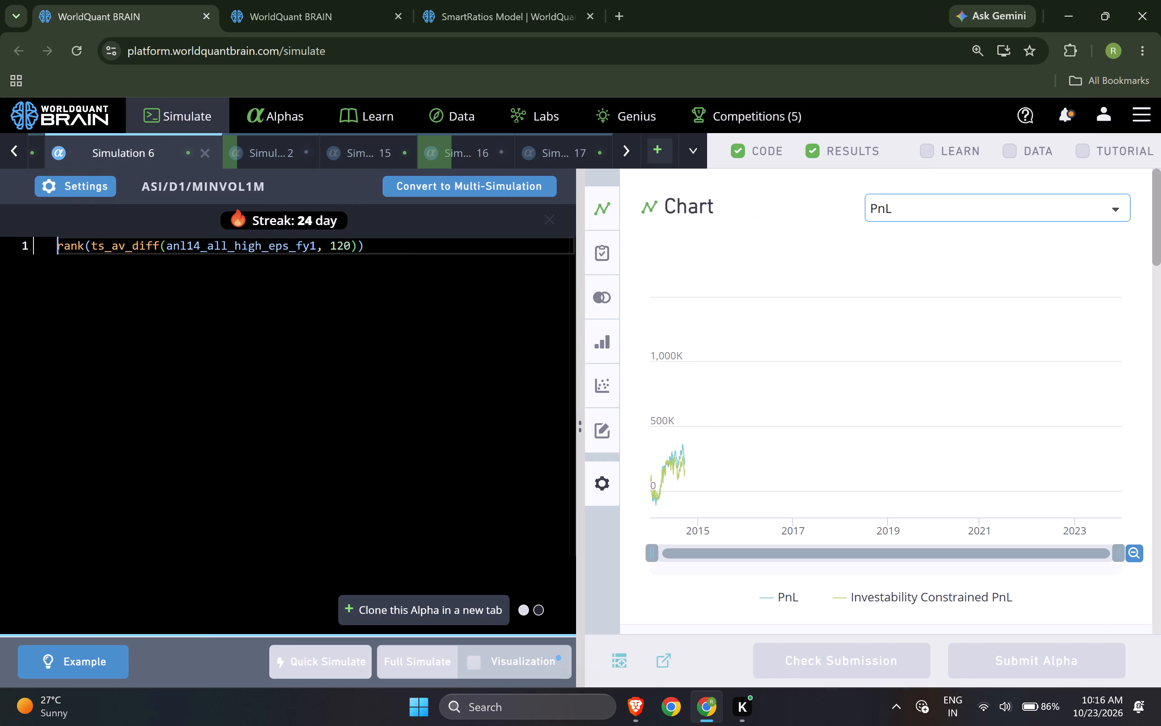
double_click(233, 251)
key(ctrl+v)
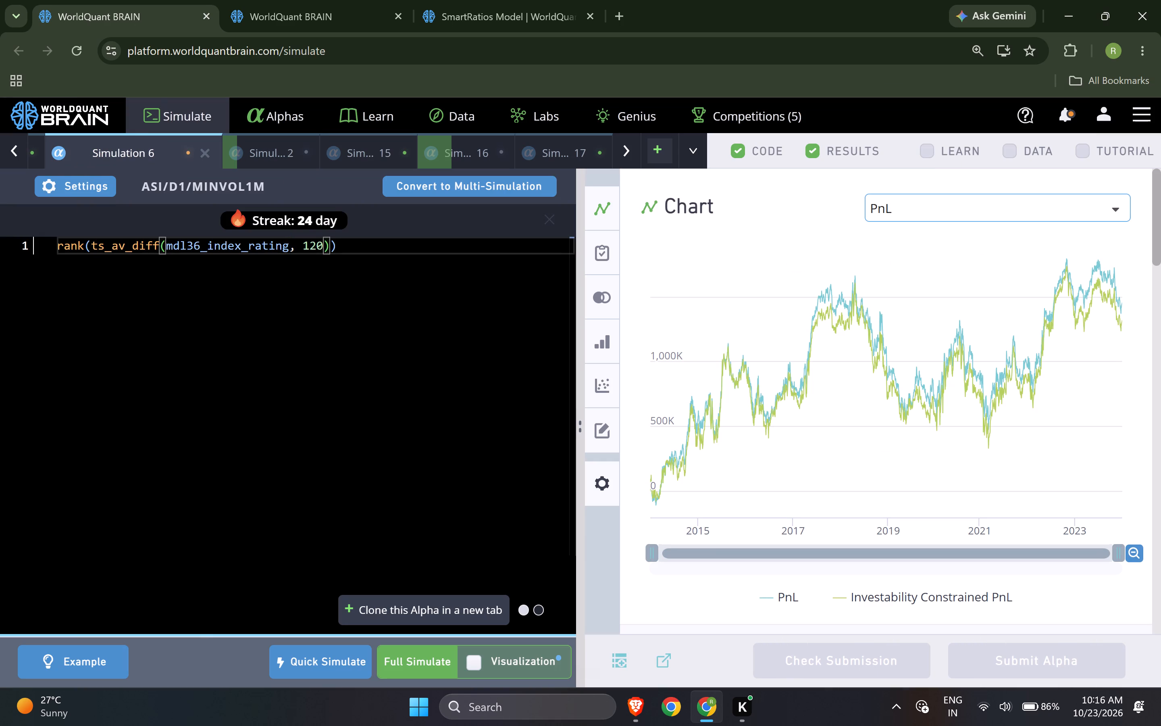
click(450, 662)
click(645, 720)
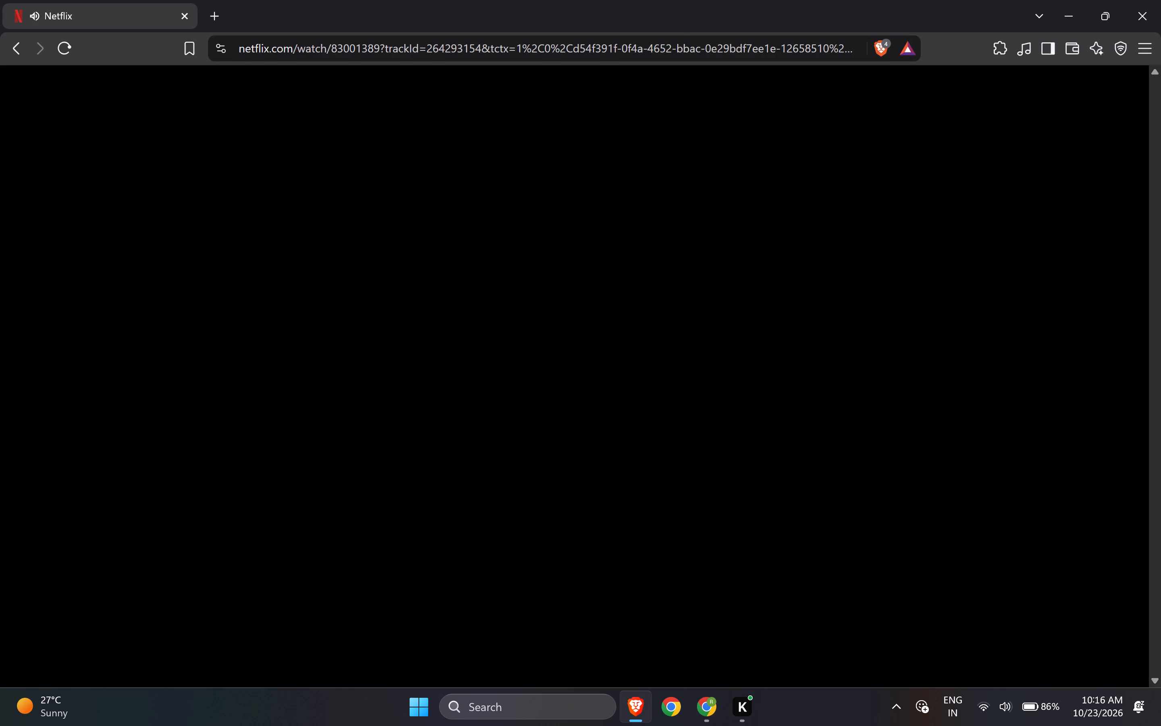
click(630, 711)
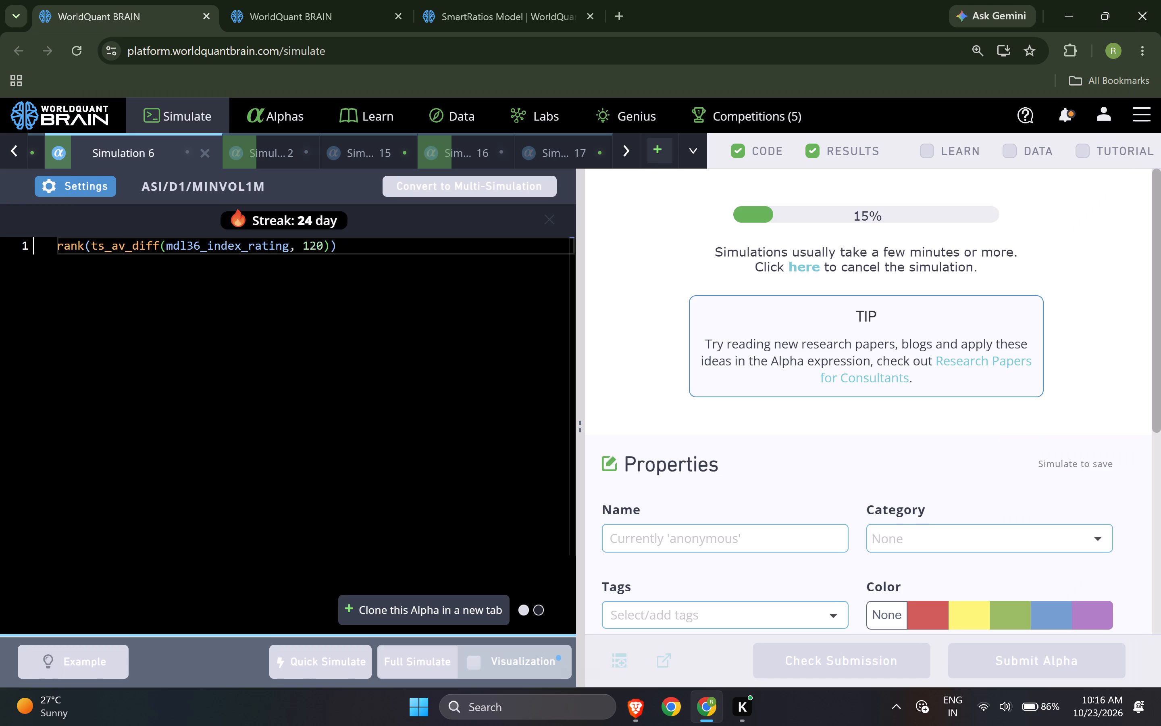
Replace the data field in Simulation 5's ts_arg_min expression with mdl36_index_rating and run a full simulation.
click(2, 160)
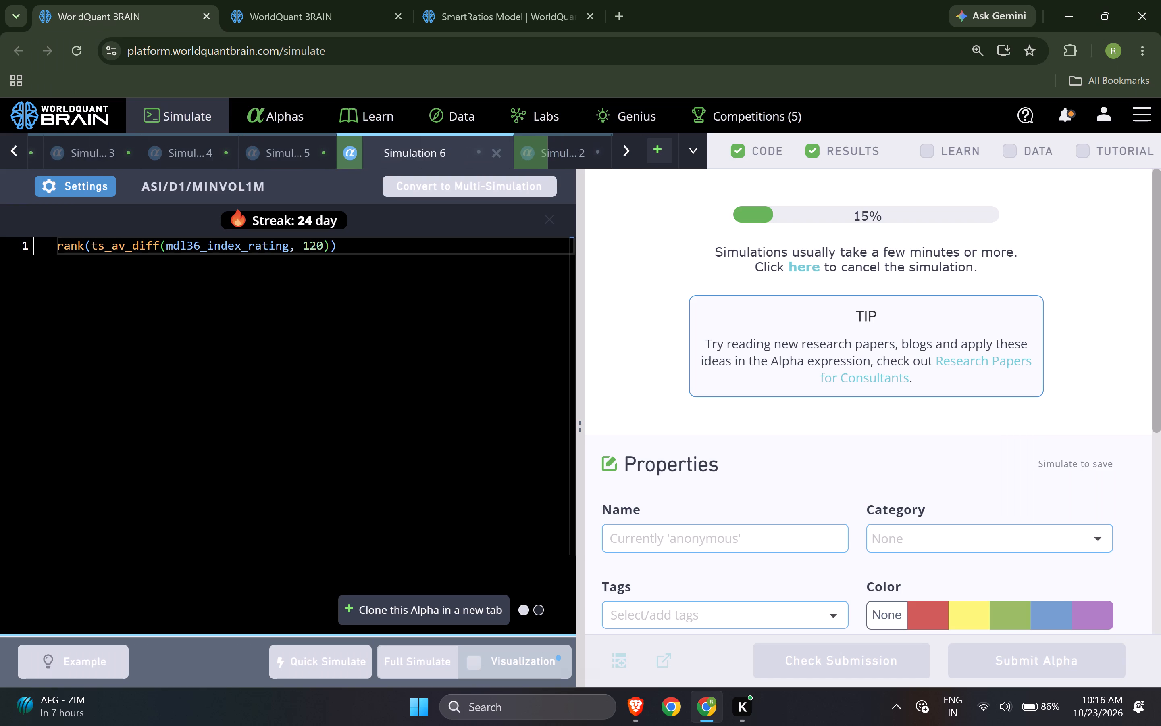
click(318, 144)
double_click(215, 251)
key(ctrl+v)
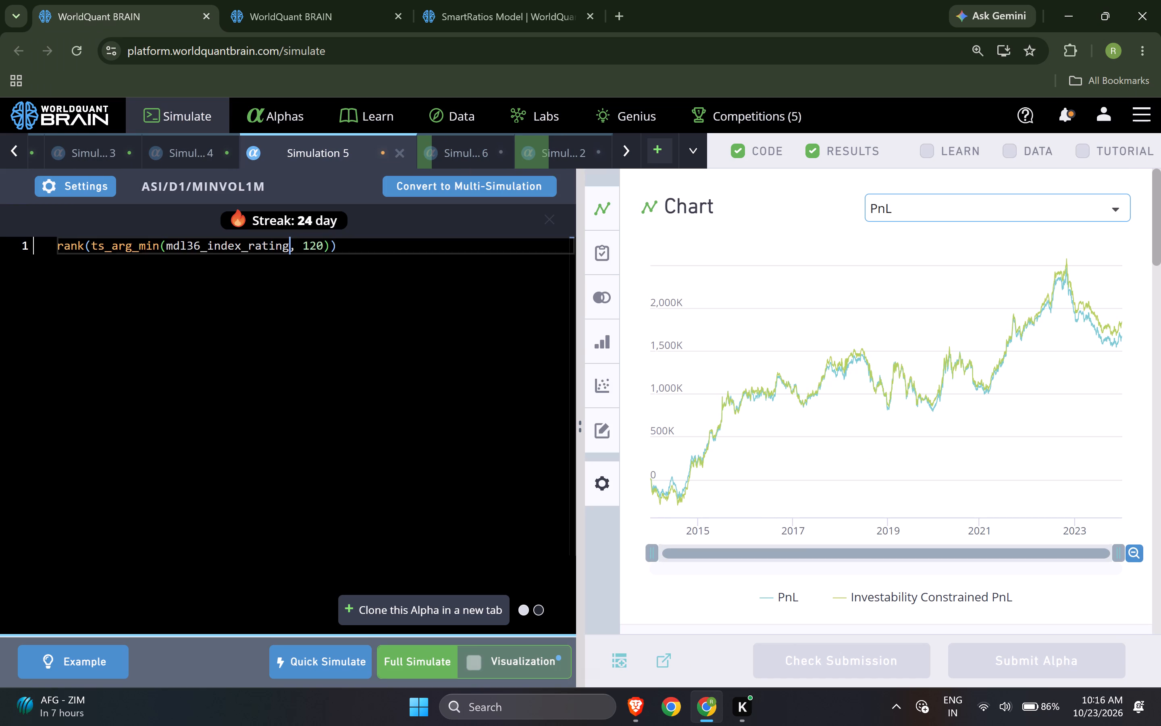
click(443, 653)
Replace the data field in Simulation 4's ts_arg_max expression with mdl36_index_rating and run a full simulation.
click(175, 146)
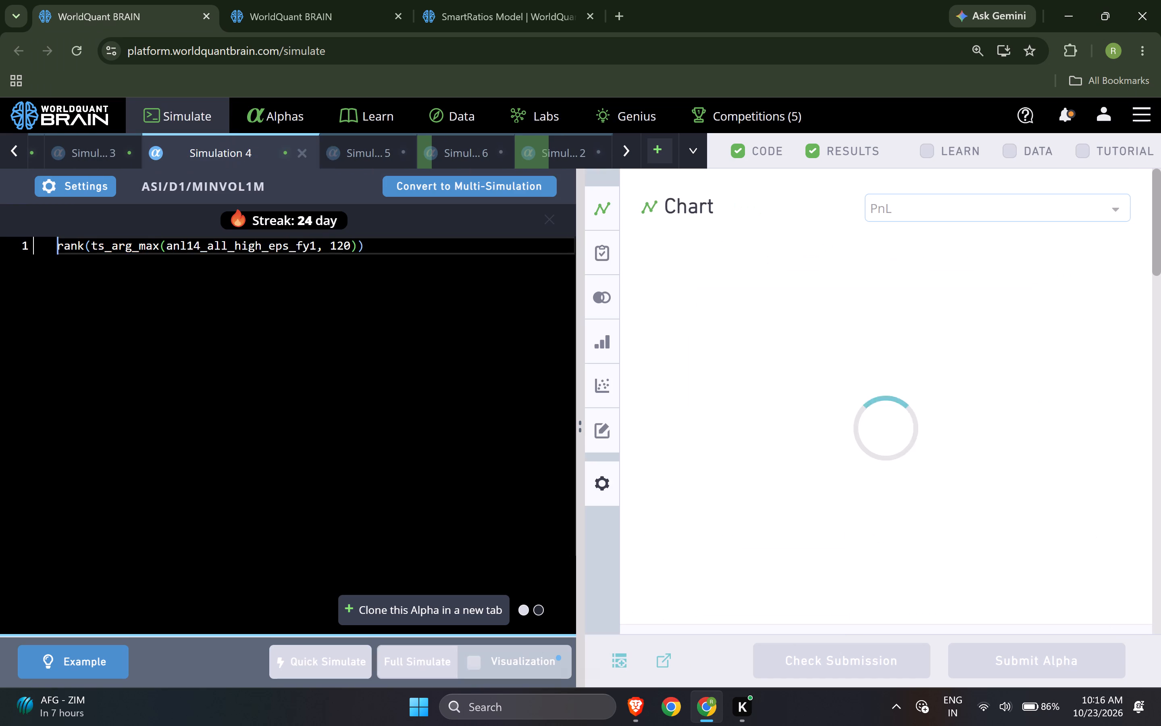
double_click(250, 244)
key(ctrl+v)
click(414, 657)
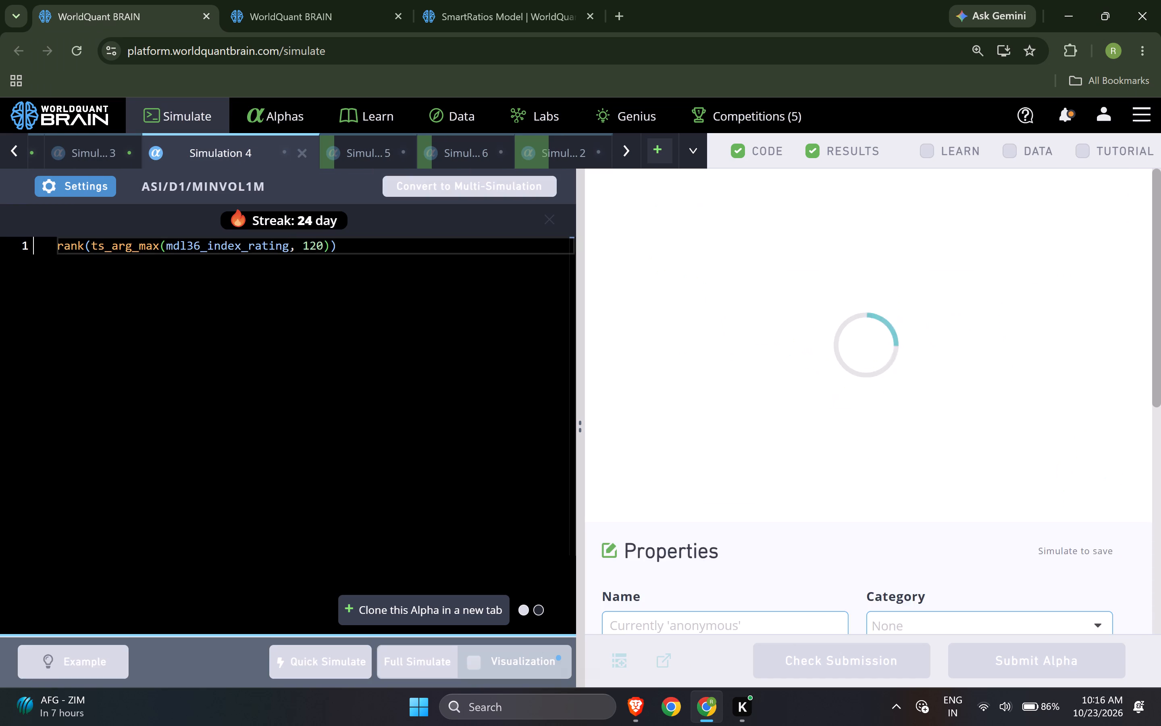
Replace the data field in Simulation 3's ts_backfill expression with mdl36_index_rating and run a full simulation.
click(91, 161)
double_click(258, 254)
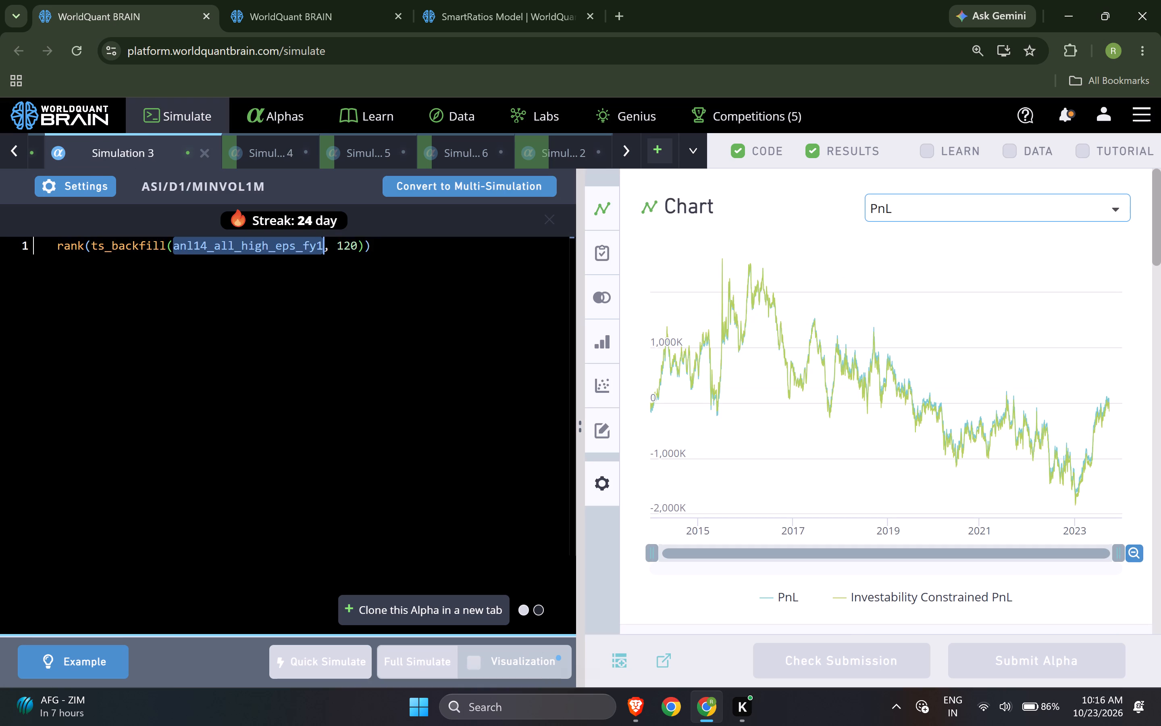
key(ctrl+v)
click(423, 658)
Replace the data field in Simulation 1's ts_rank expression with mdl36_index_rating and run a full simulation.
click(12, 155)
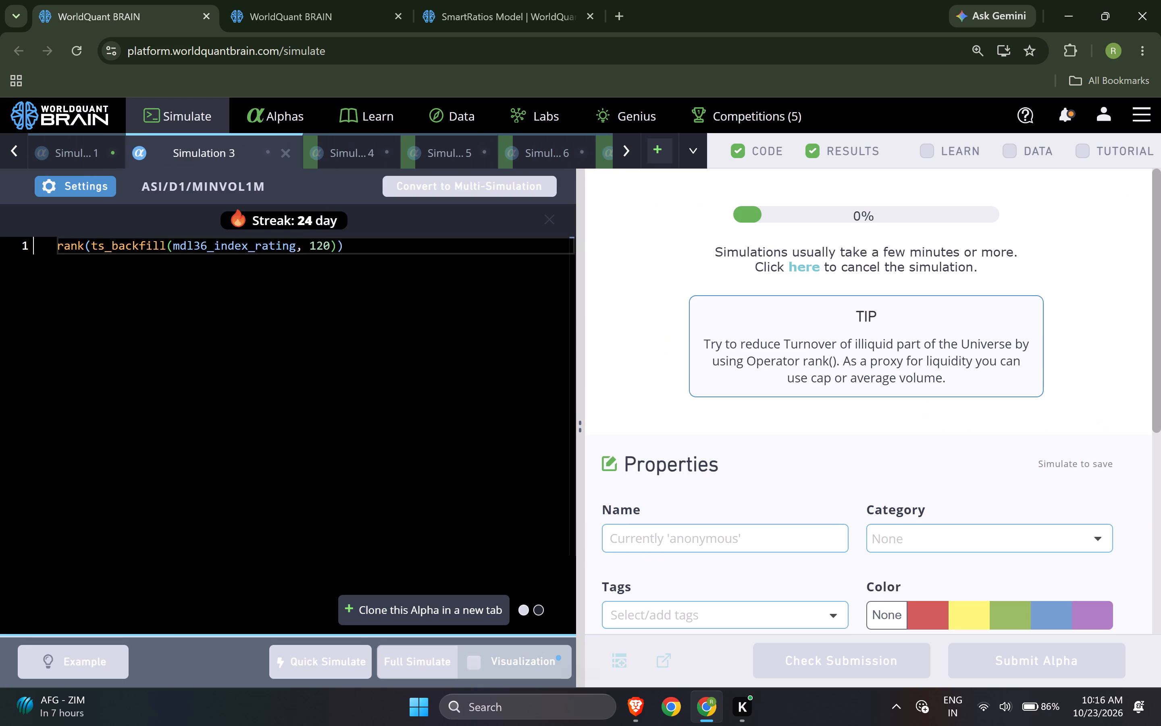
click(93, 159)
double_click(246, 248)
key(ctrl+v)
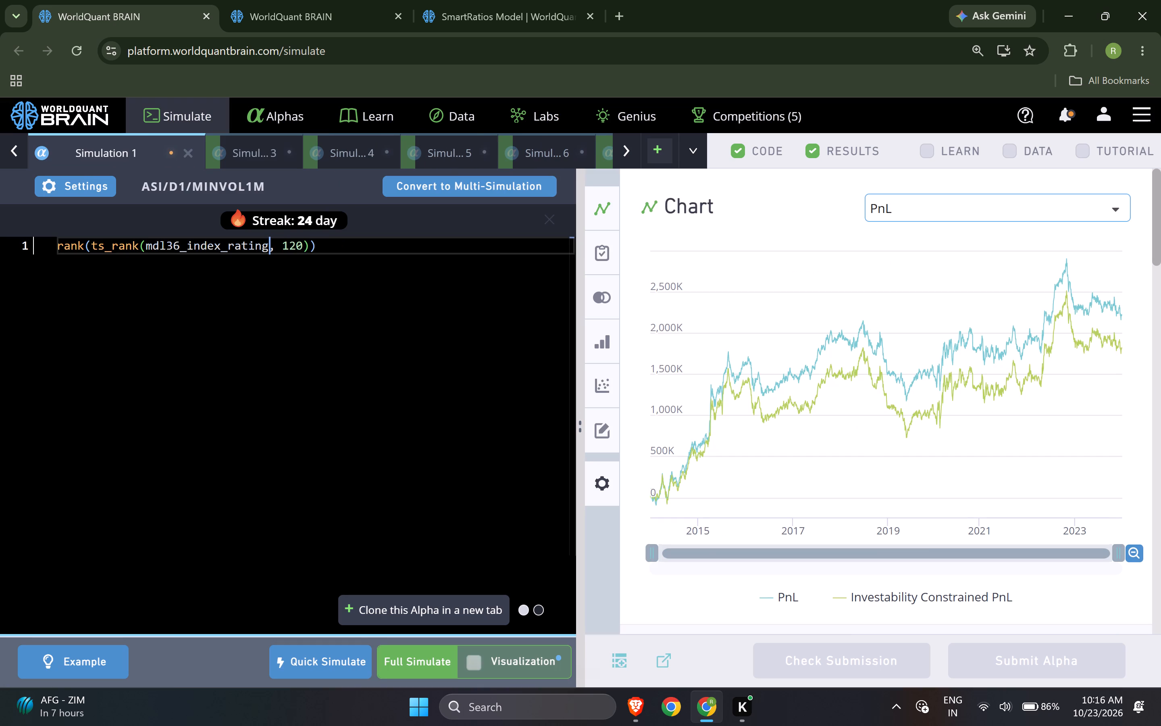
click(428, 675)
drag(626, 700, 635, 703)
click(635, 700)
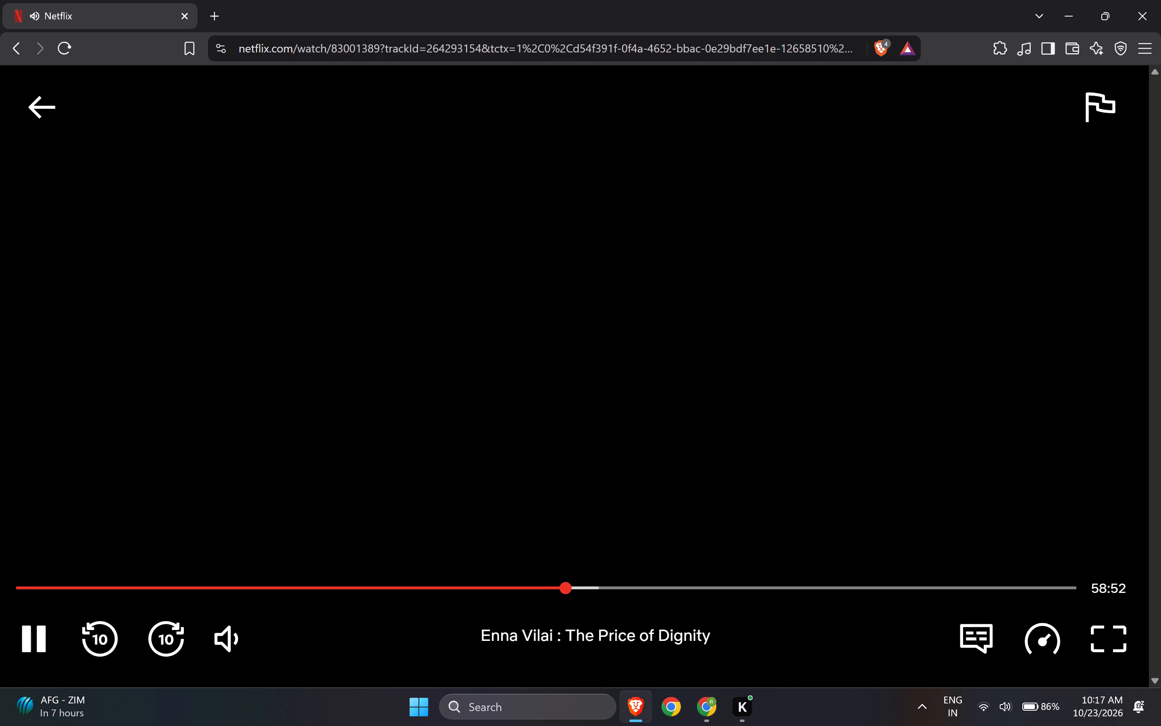
Switch back to WorldQuant BRAIN in Chrome and check the progress of all simulations in the simulation list.
click(712, 708)
click(704, 146)
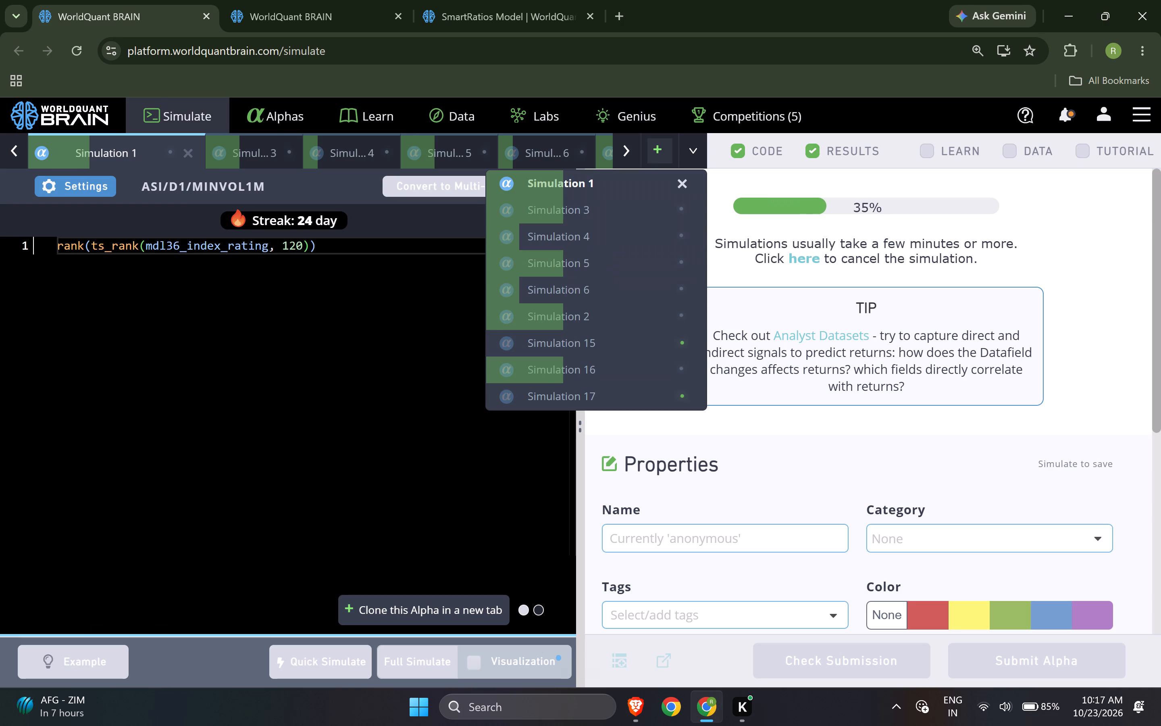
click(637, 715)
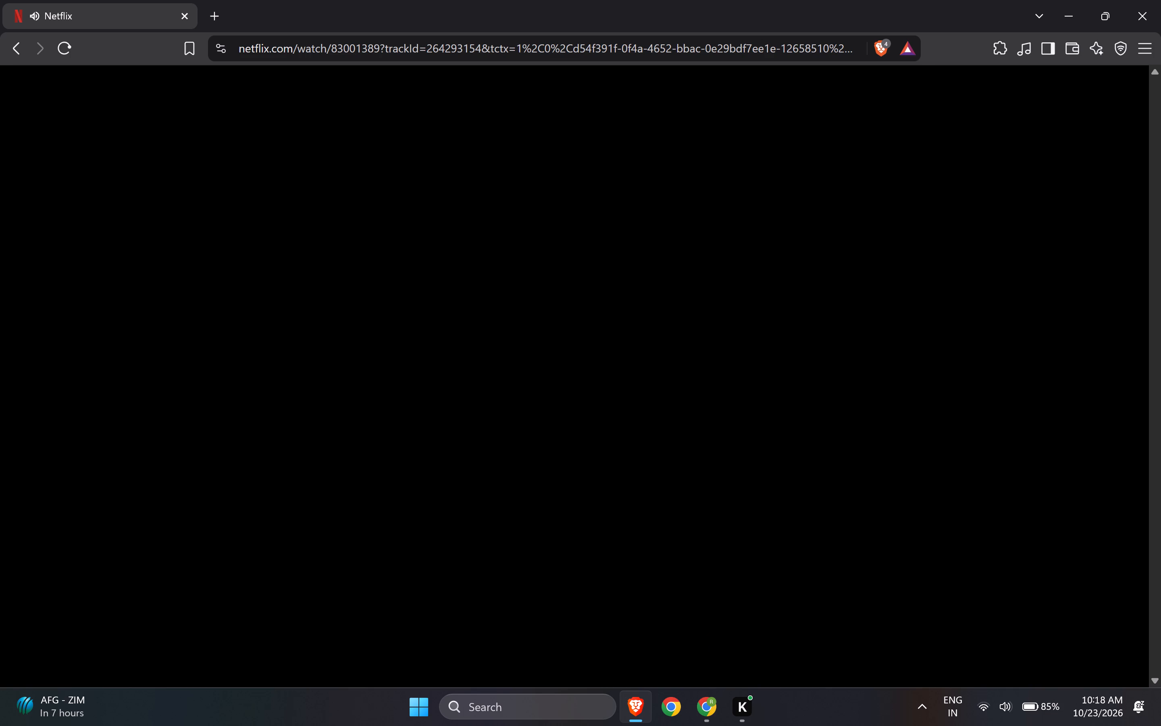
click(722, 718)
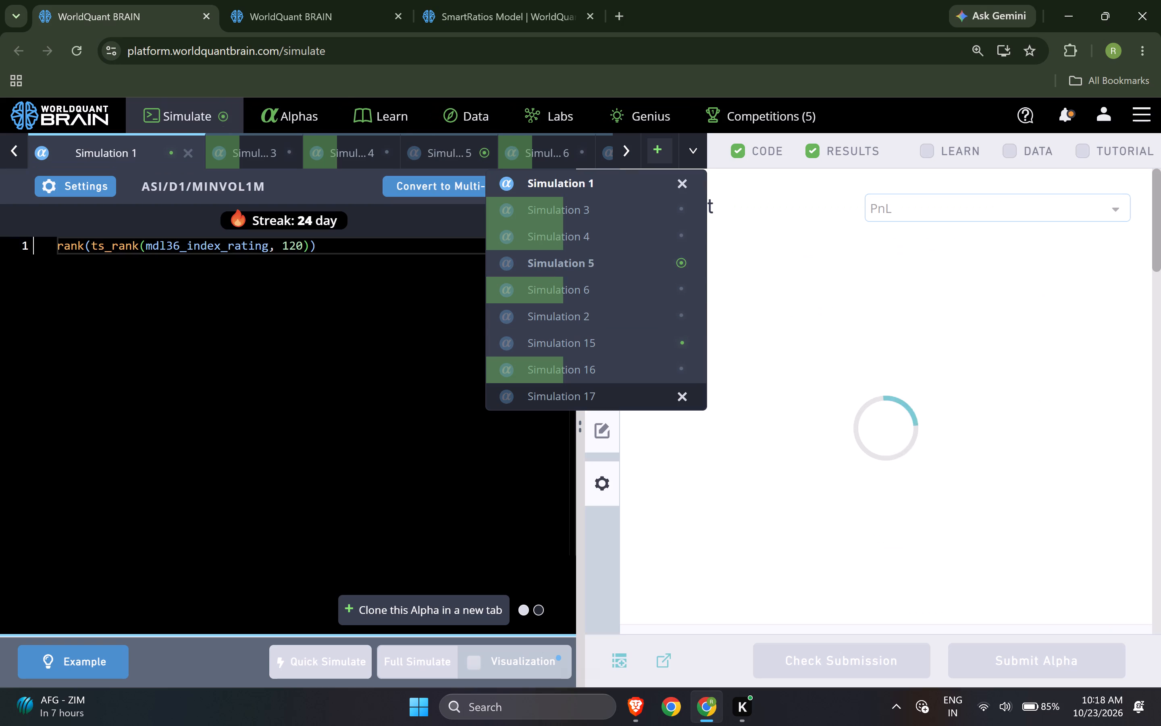
Open Simulation 2 and examine its results and the failed tests in its IS Testing Status.
click(565, 307)
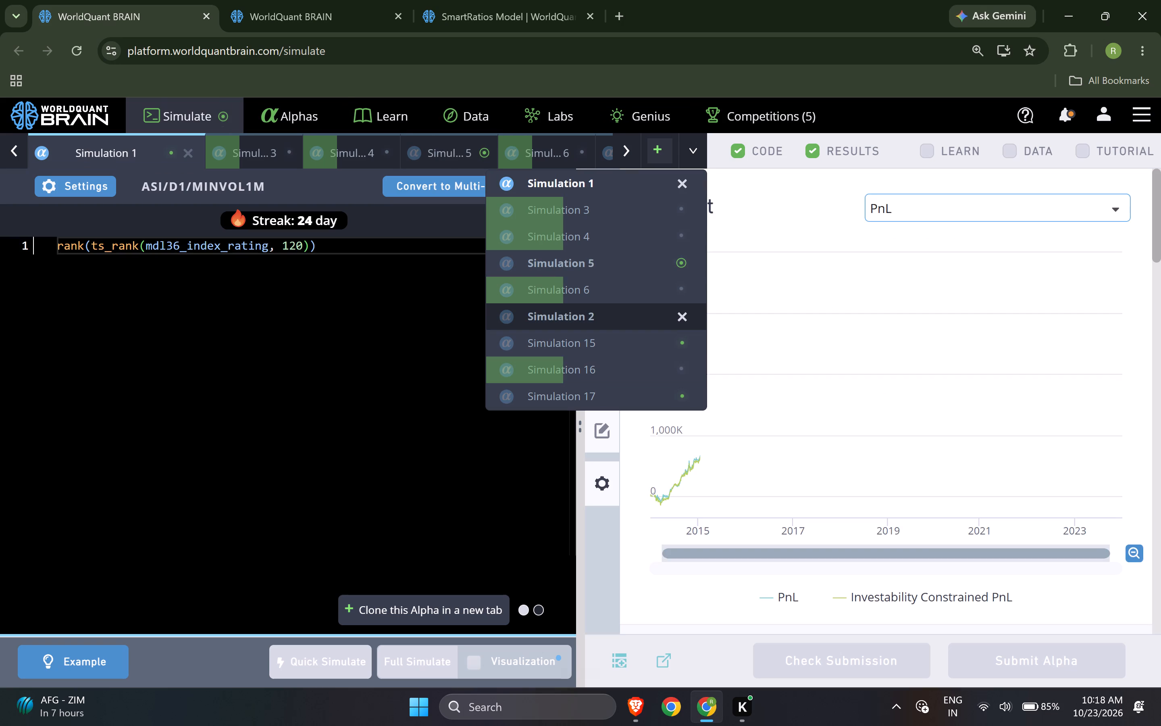
scroll(864, 474, down, 5)
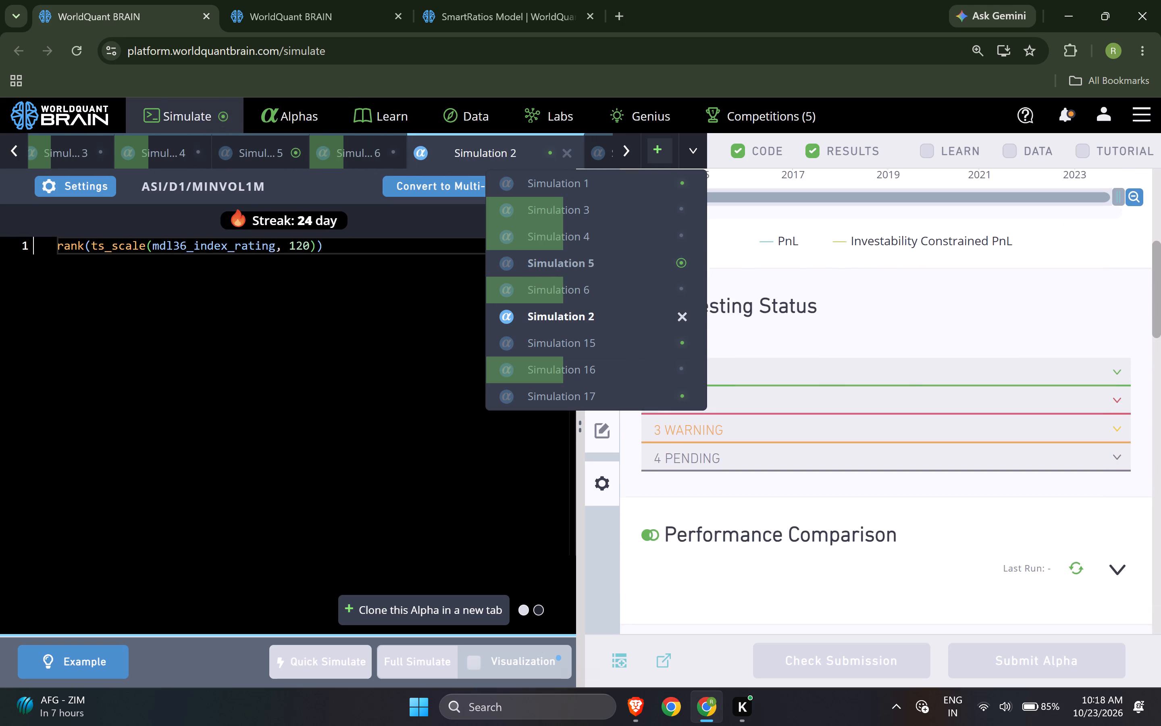
scroll(864, 474, down, 2)
scroll(864, 474, up, 1)
scroll(868, 471, down, 1)
scroll(863, 458, up, 4)
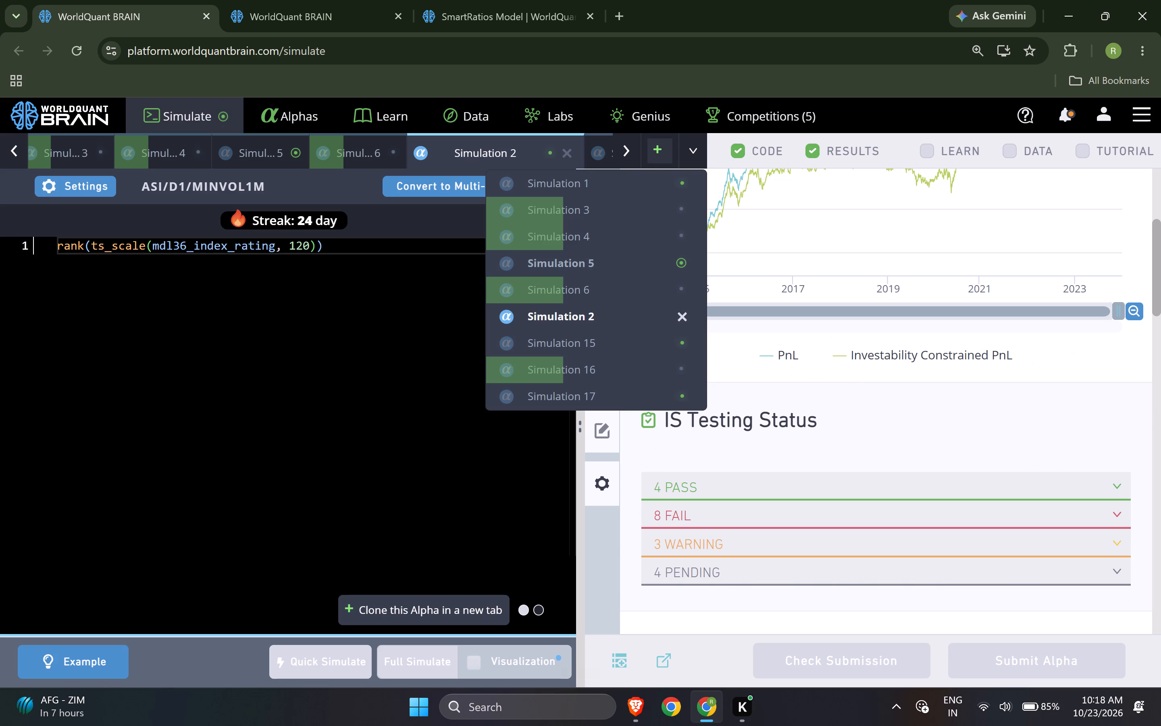
click(838, 517)
scroll(838, 517, down, 1)
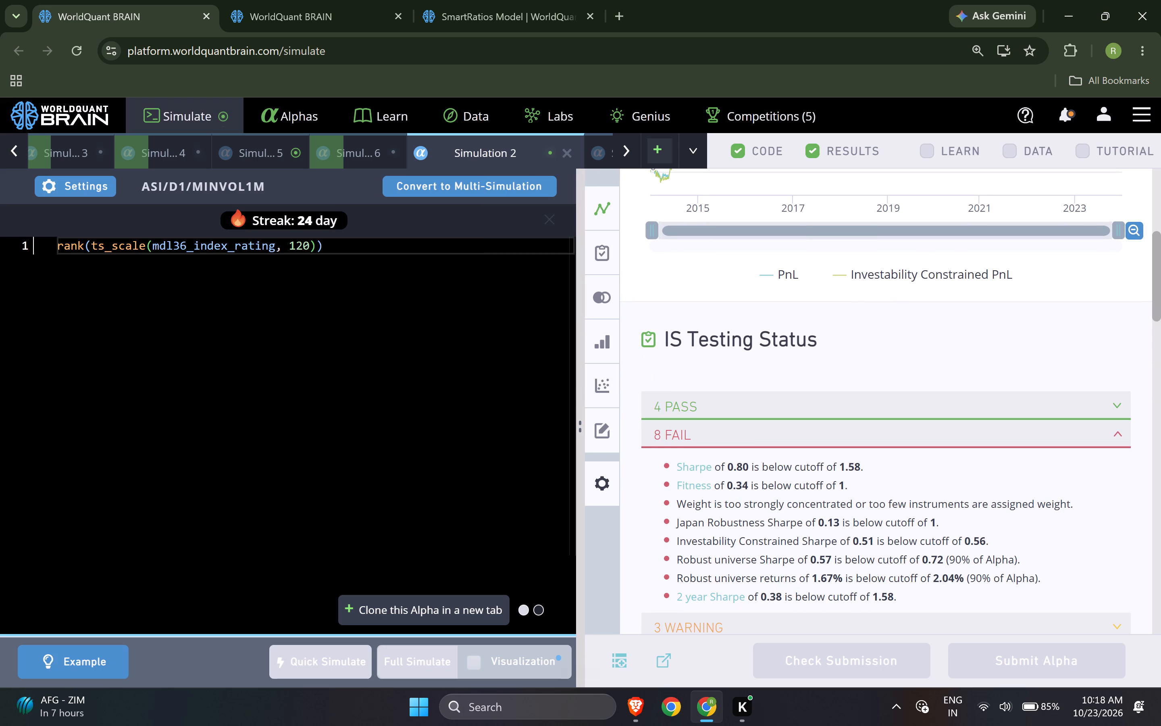
Open Simulation 5 and examine the failed tests of its ts_arg_min expression.
click(288, 149)
scroll(784, 428, up, 2)
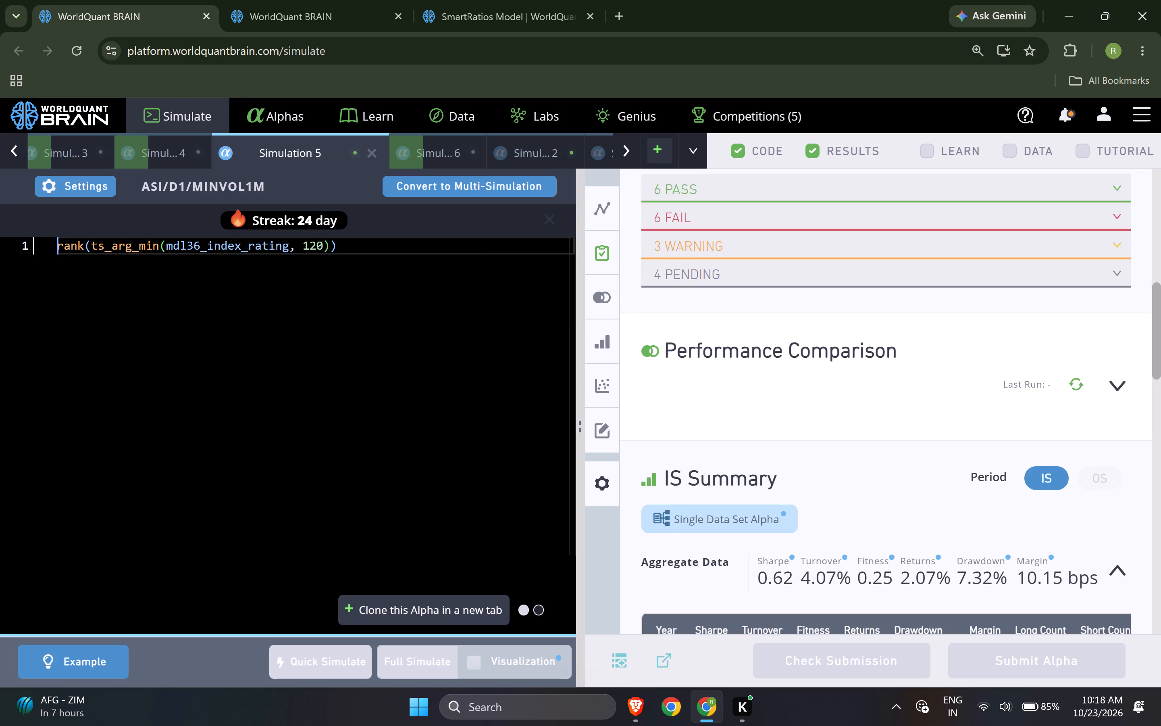
click(720, 218)
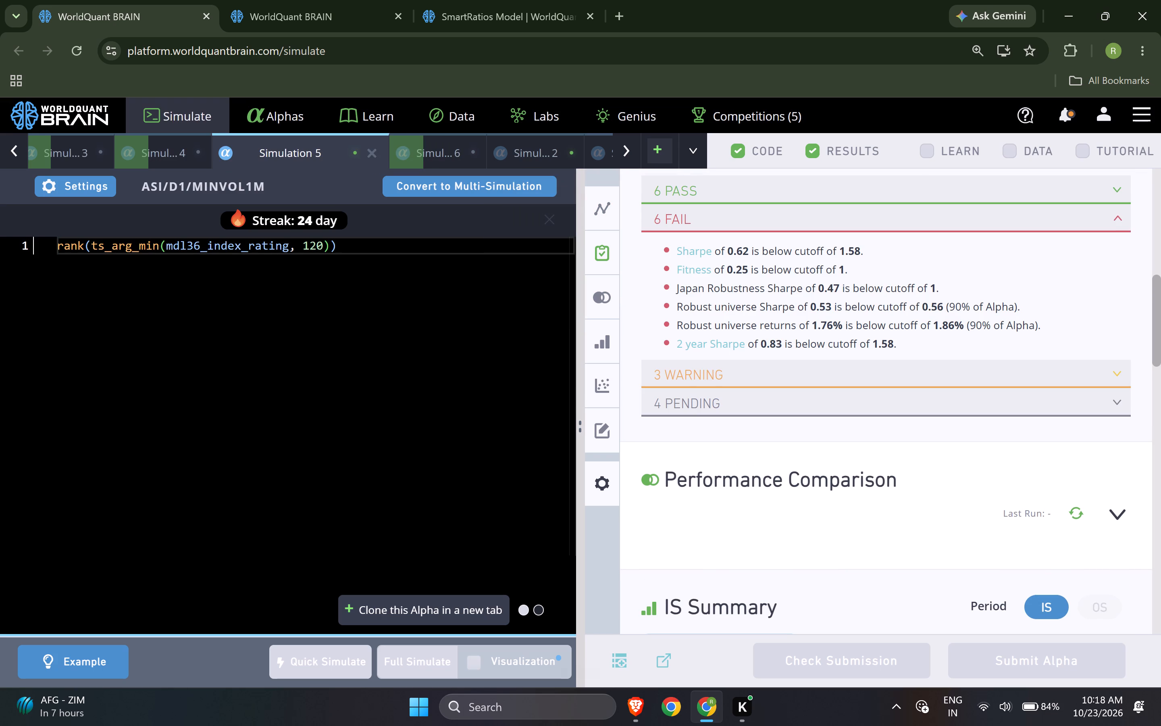
click(17, 155)
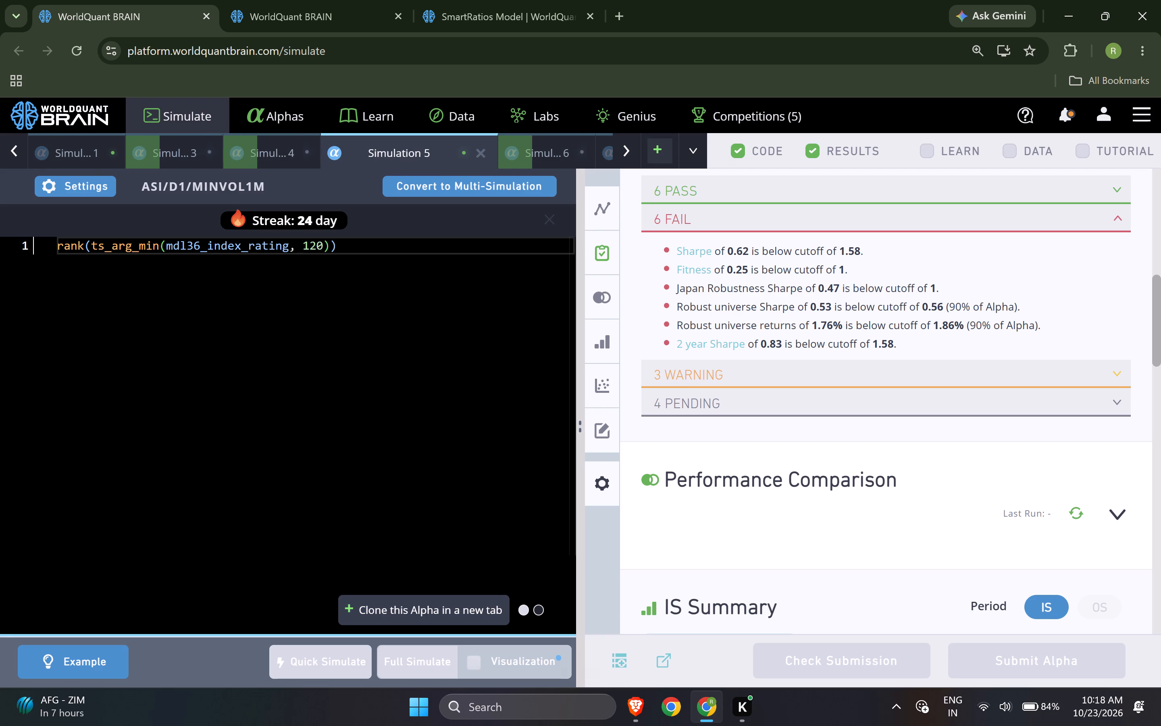
Switch to Netflix in Brave and pause the playing film.
click(631, 698)
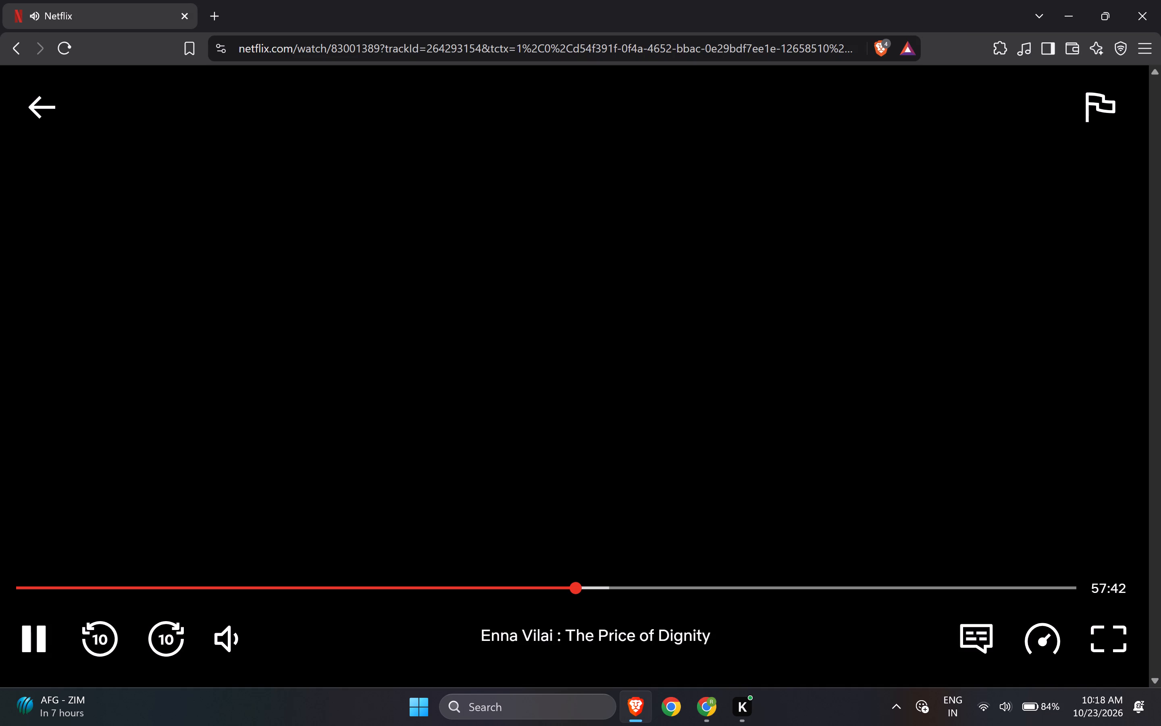
key(space)
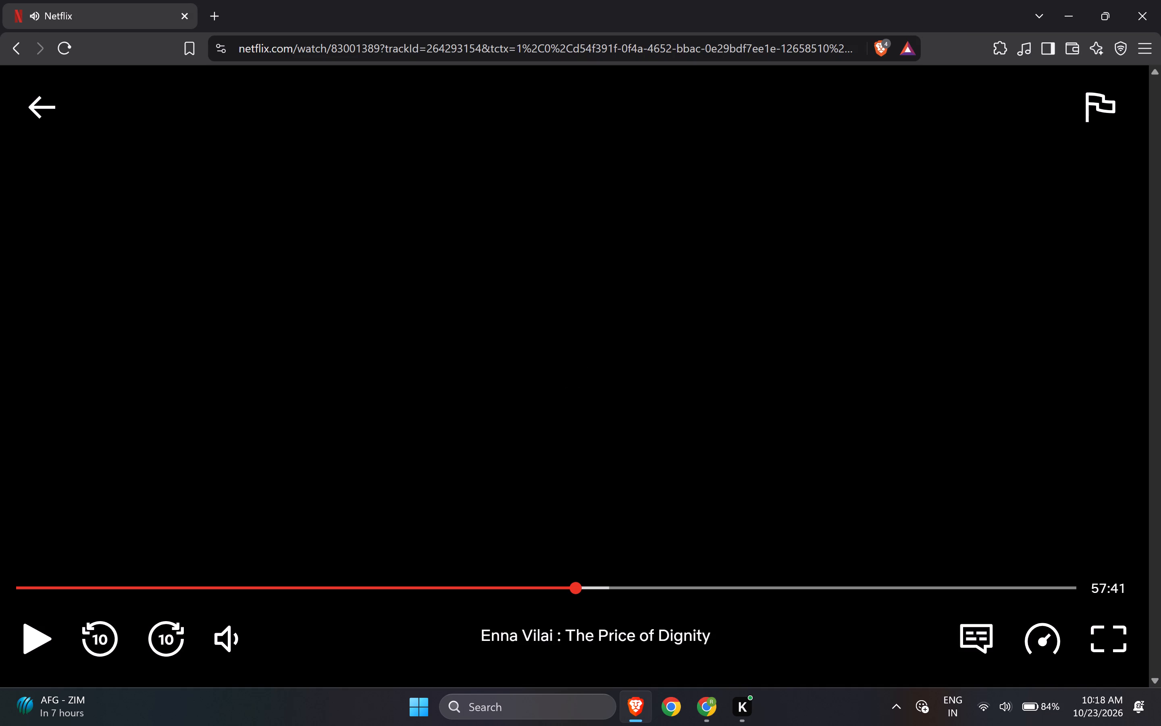